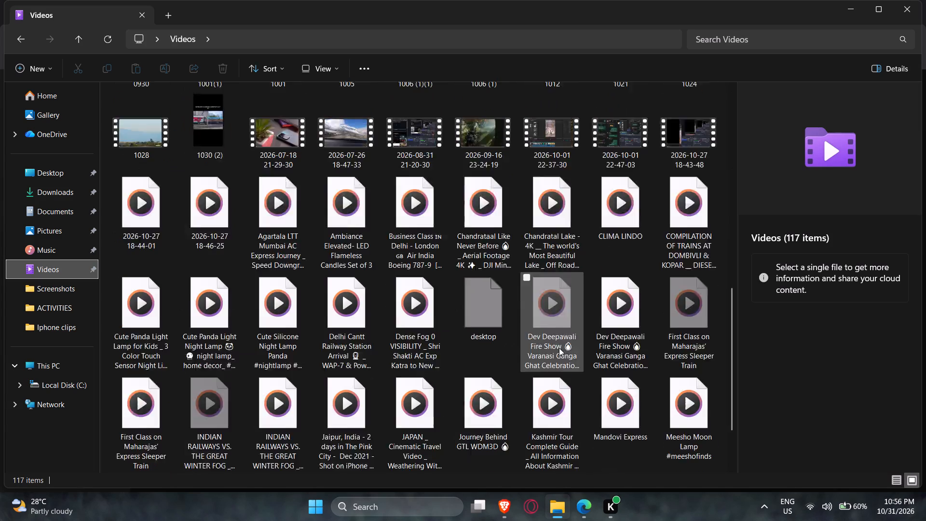
{"action": "scroll", "coordinate": [530, 288], "scroll_direction": "up", "scroll_amount": 1}
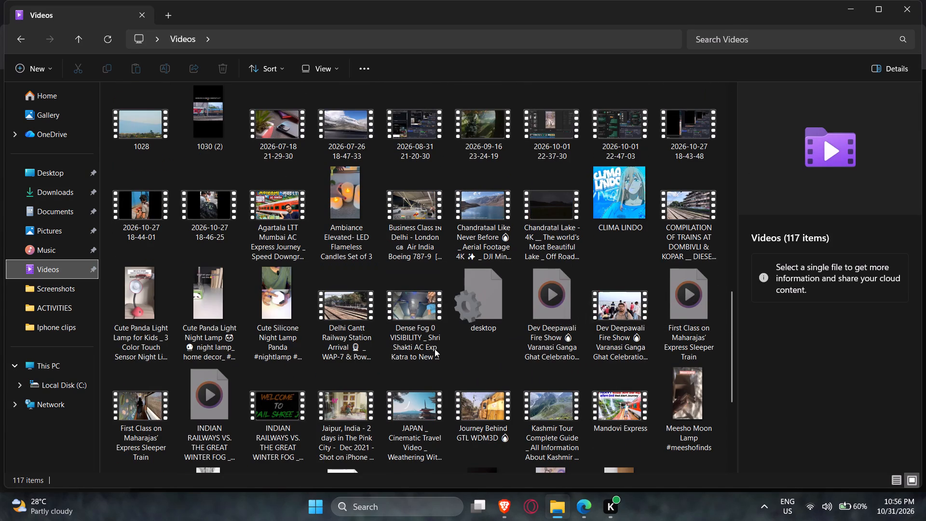
{"action": "scroll", "coordinate": [196, 286], "scroll_direction": "up", "scroll_amount": 1}
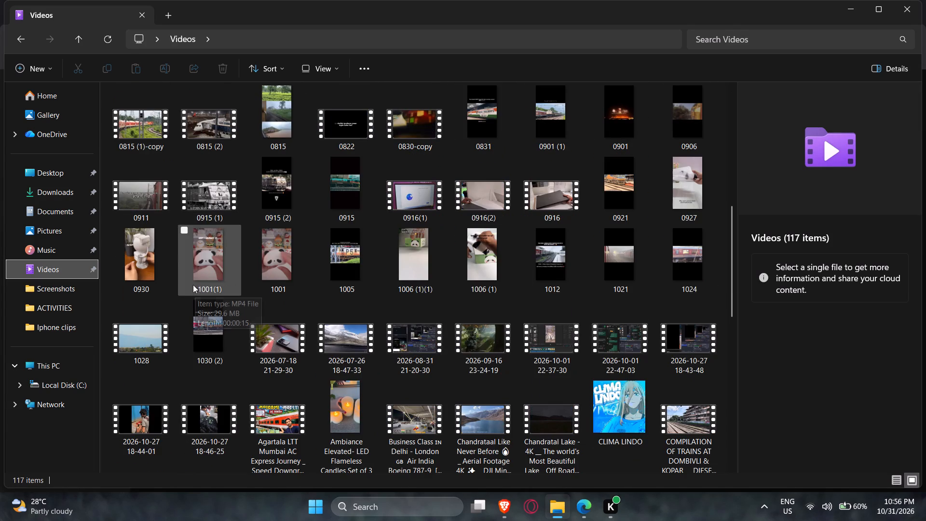
{"action": "left_click", "coordinate": [679, 271]}
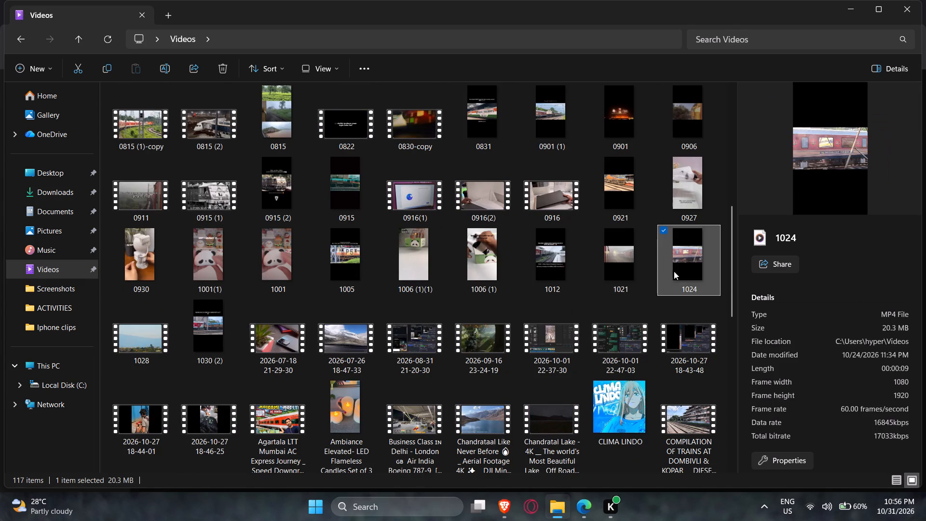
{"action": "left_click", "coordinate": [628, 269]}
{"action": "left_click", "coordinate": [622, 266]}
{"action": "left_click", "coordinate": [554, 265]}
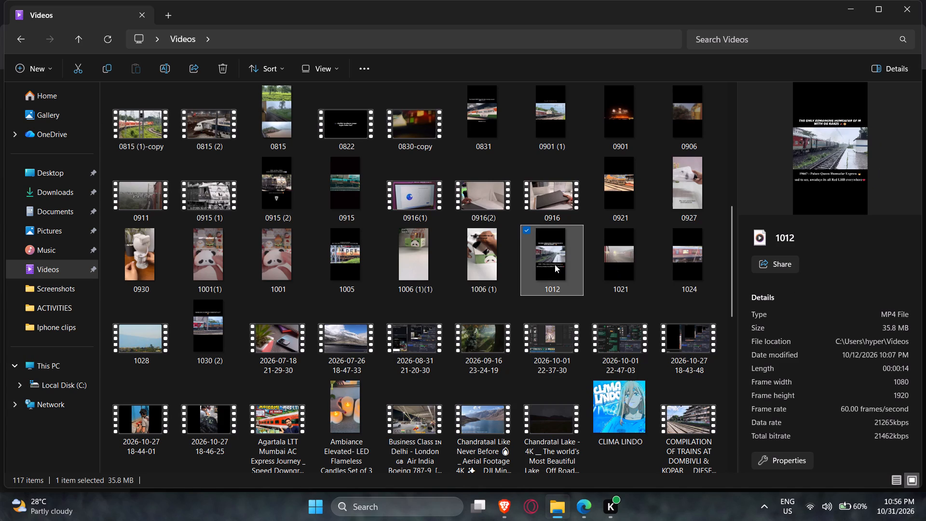
{"action": "left_click", "coordinate": [491, 260]}
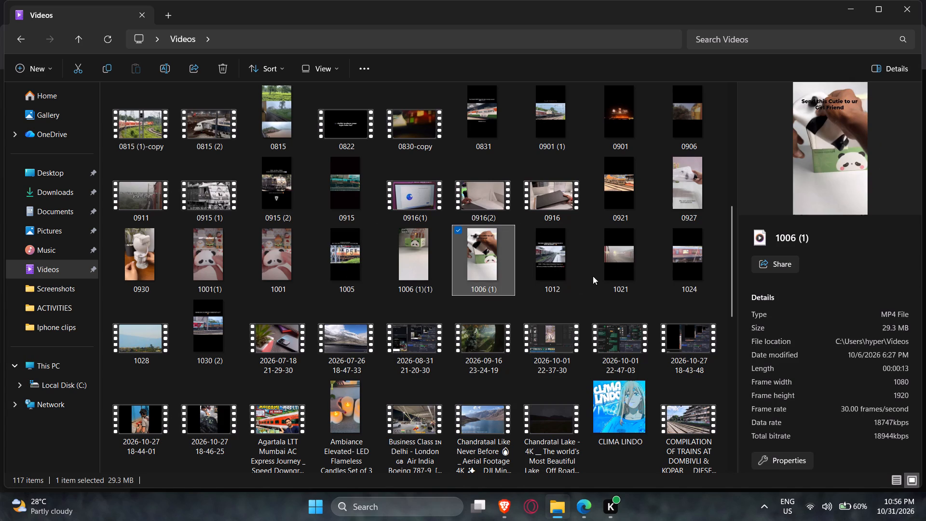
{"action": "left_click", "coordinate": [626, 271]}
{"action": "left_click", "coordinate": [659, 273]}
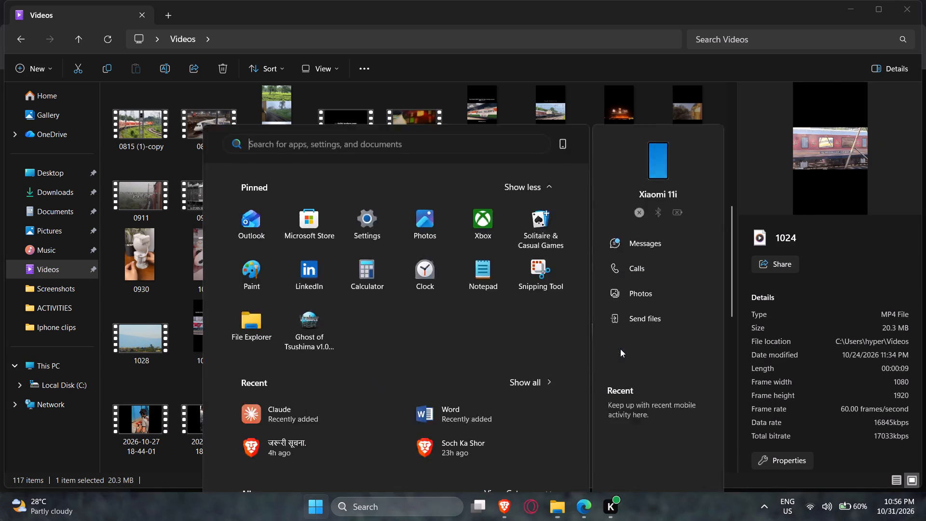
Search for CapCut and launch it.
{"action": "key", "text": "c"}
{"action": "key", "text": "a"}
{"action": "left_click", "coordinate": [312, 178]}
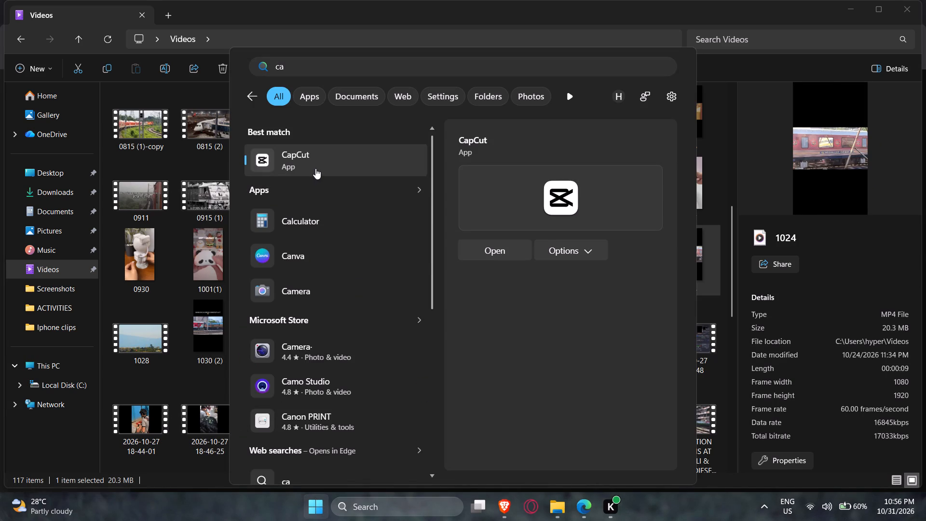
{"action": "left_click", "coordinate": [316, 168]}
Preview the clips from 0911 to 0927, plus 1024 and 1021, in the Videos folder.
{"action": "left_click", "coordinate": [159, 199]}
{"action": "left_click", "coordinate": [191, 196]}
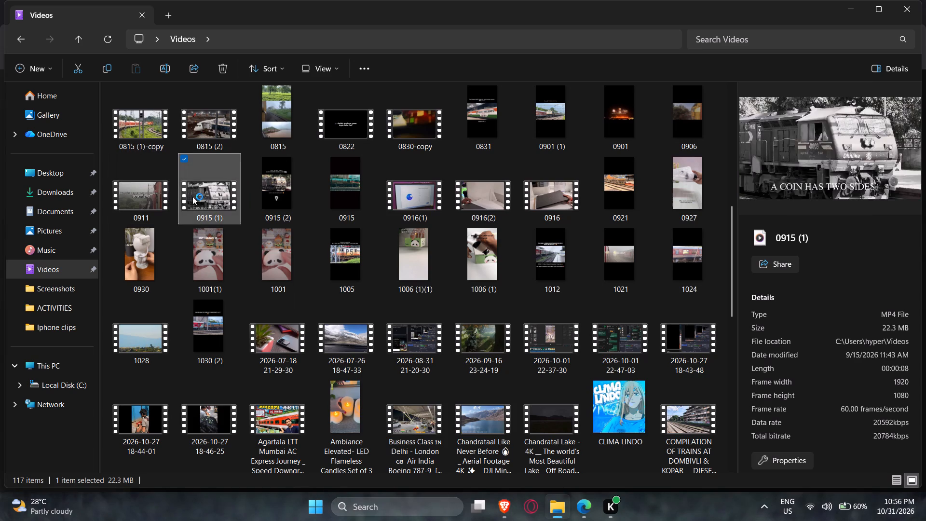
{"action": "left_click", "coordinate": [268, 203]}
{"action": "left_click", "coordinate": [349, 194]}
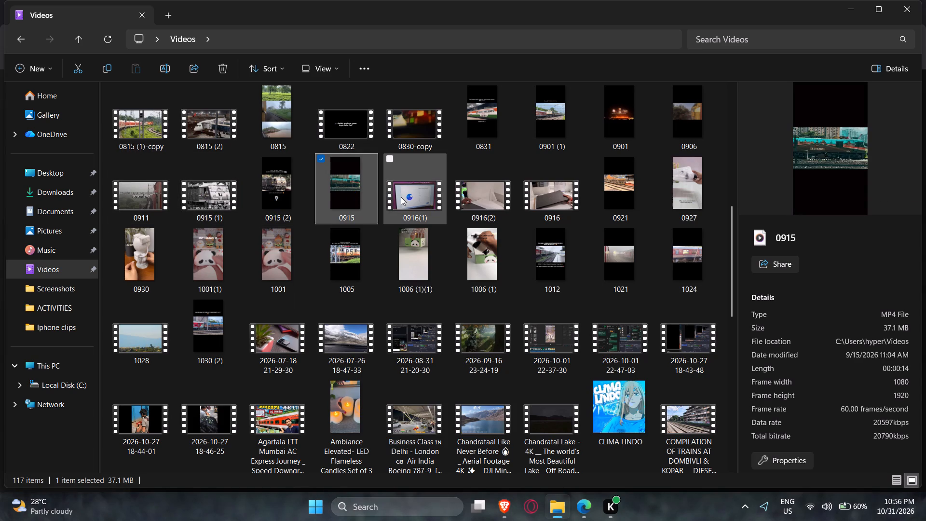
{"action": "left_click", "coordinate": [401, 197]}
{"action": "left_click", "coordinate": [477, 196]}
{"action": "left_click", "coordinate": [538, 199]}
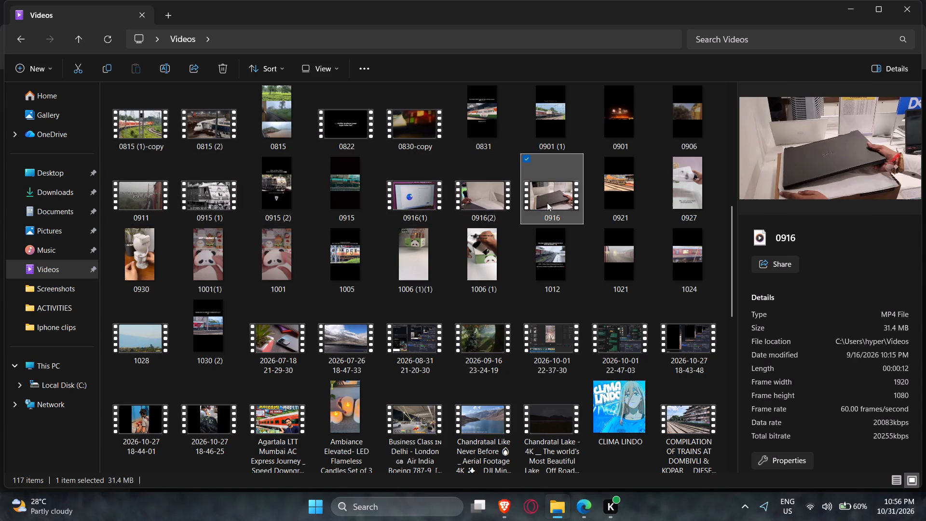
{"action": "left_click", "coordinate": [611, 198]}
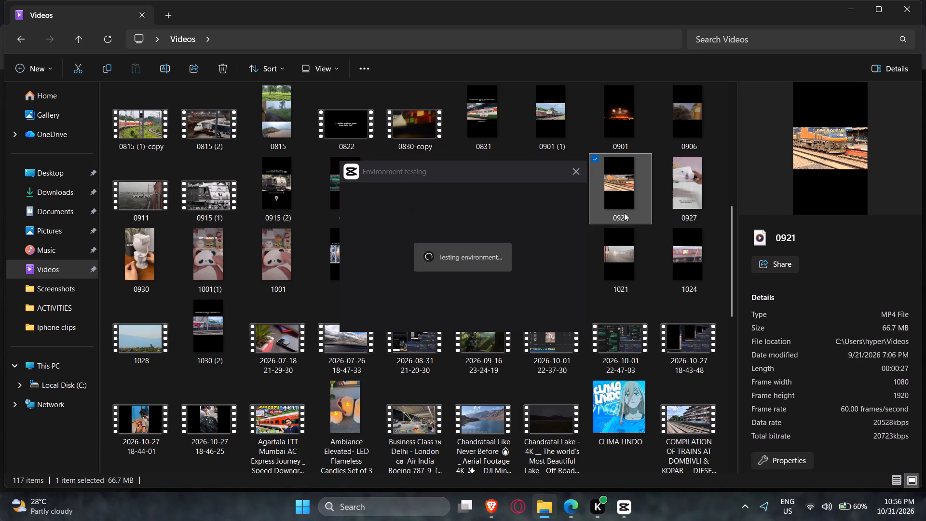
{"action": "left_click", "coordinate": [664, 206]}
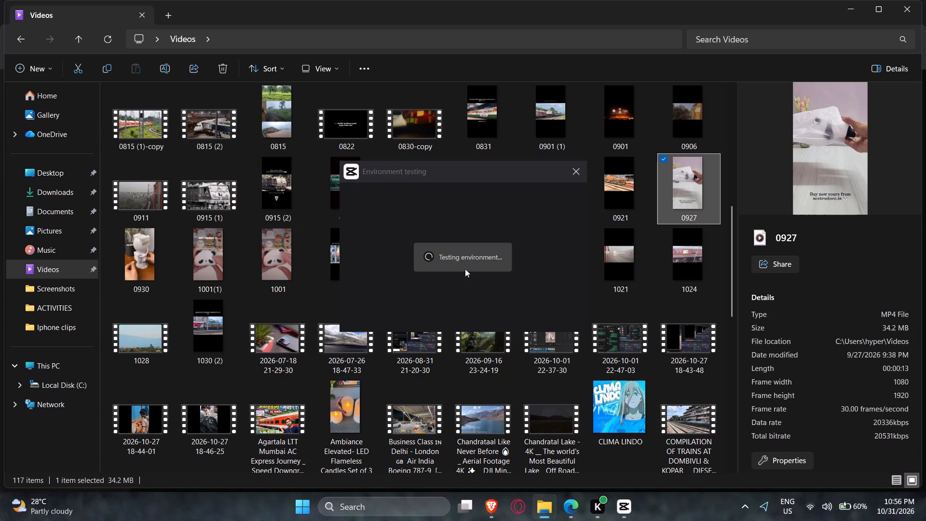
{"action": "left_click", "coordinate": [710, 258]}
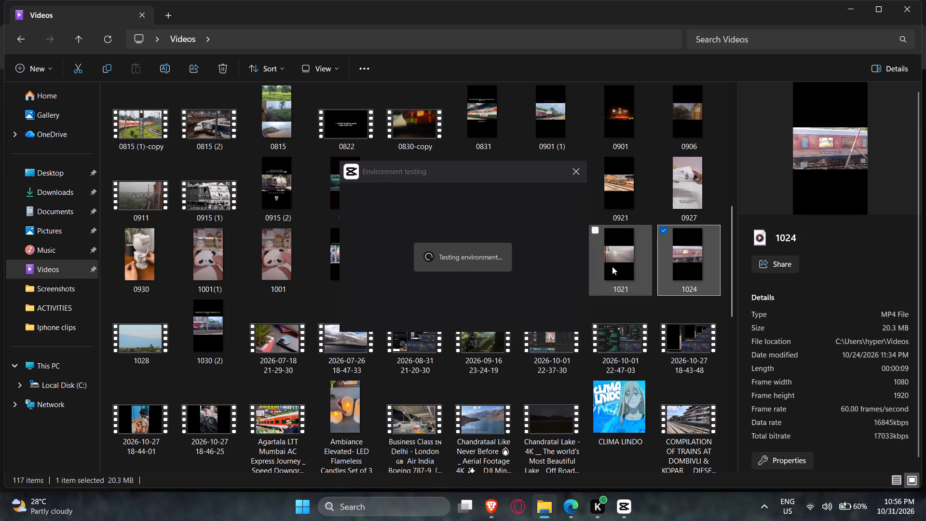
{"action": "left_click", "coordinate": [613, 266]}
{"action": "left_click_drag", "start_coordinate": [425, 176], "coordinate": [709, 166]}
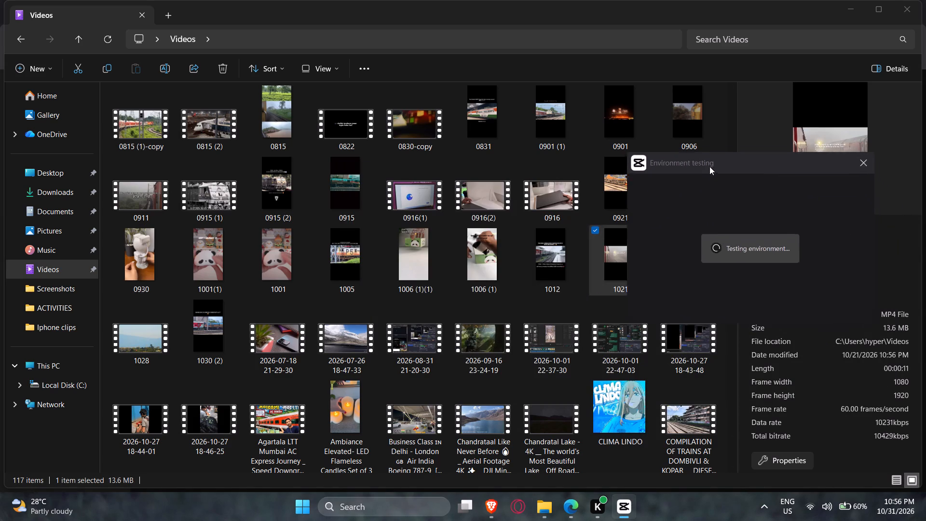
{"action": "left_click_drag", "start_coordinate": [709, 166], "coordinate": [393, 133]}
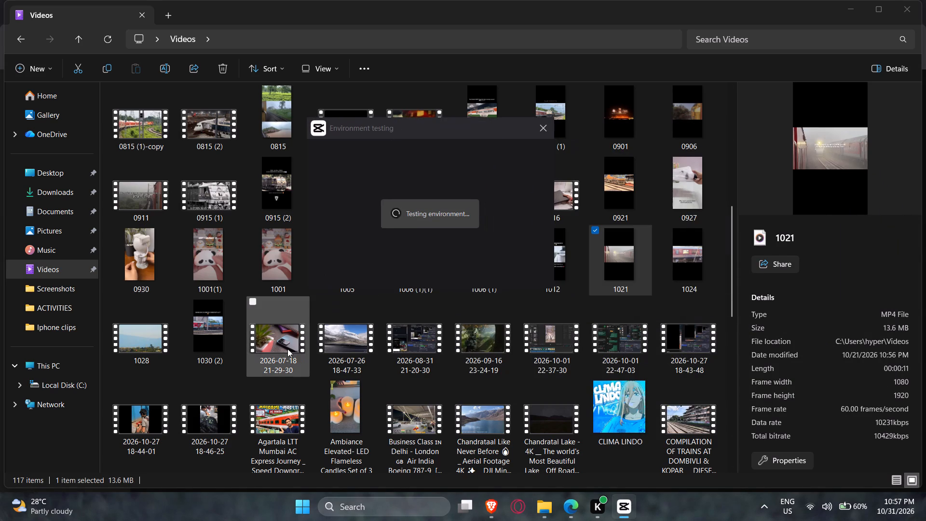
{"action": "scroll", "coordinate": [287, 349], "scroll_direction": "down", "scroll_amount": 1}
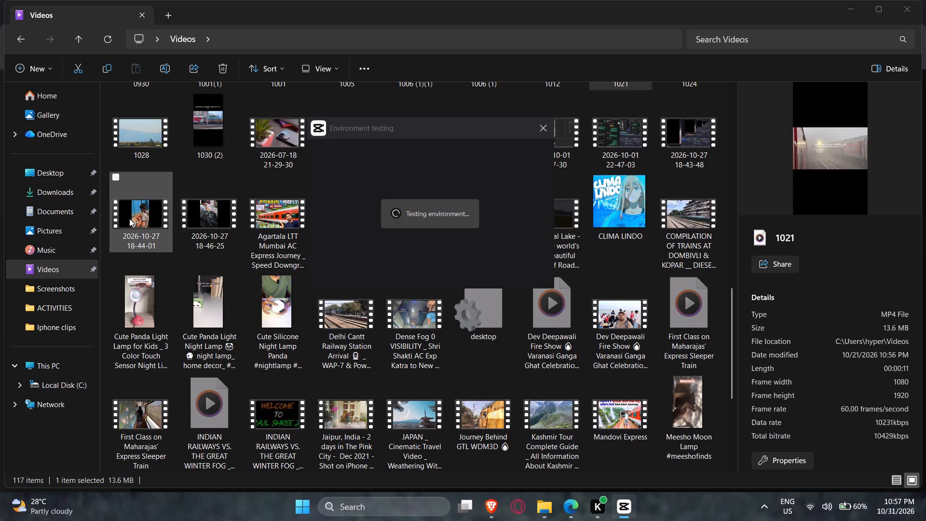
{"action": "left_click", "coordinate": [135, 217]}
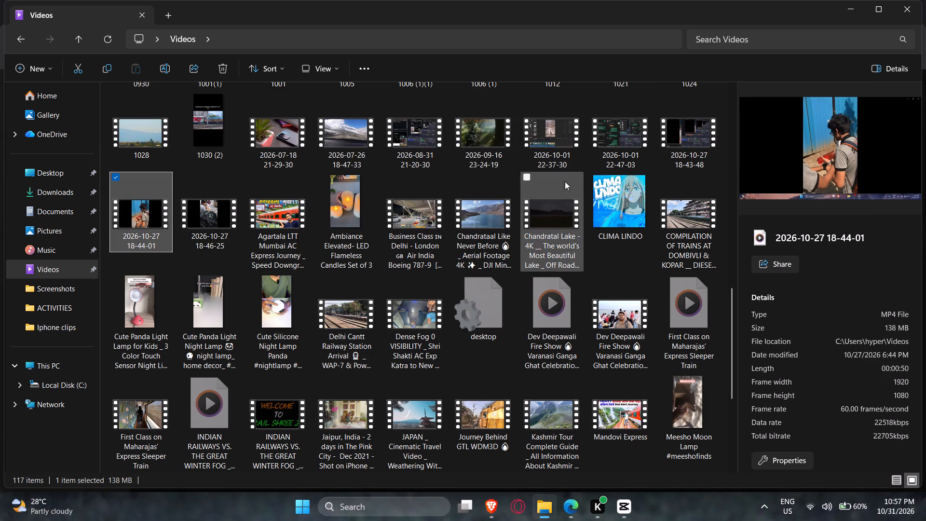
{"action": "left_click", "coordinate": [559, 145], "text": "ctrl"}
{"action": "left_click", "coordinate": [607, 152], "text": "ctrl"}
{"action": "left_click", "coordinate": [673, 156], "text": "ctrl"}
{"action": "left_click", "coordinate": [494, 148], "text": "ctrl"}
{"action": "left_click", "coordinate": [429, 143], "text": "ctrl"}
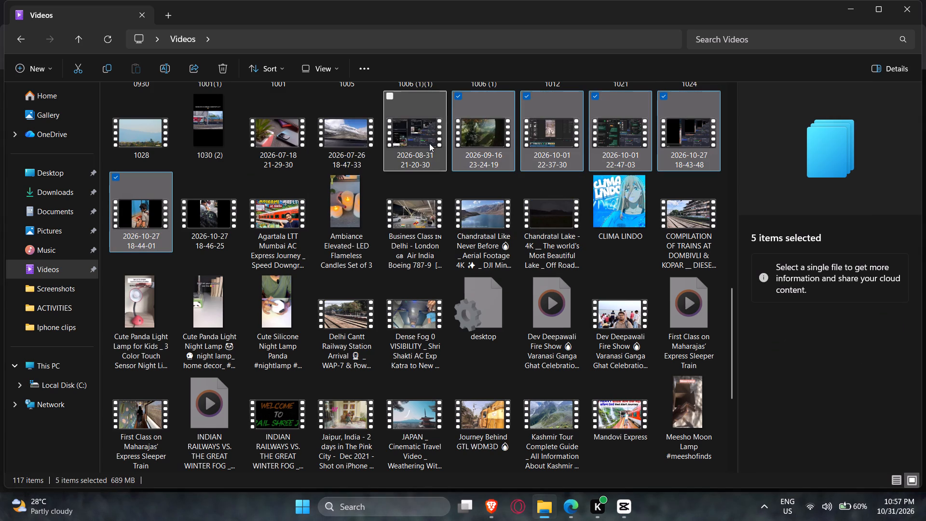
{"action": "left_click", "coordinate": [218, 233], "text": "ctrl"}
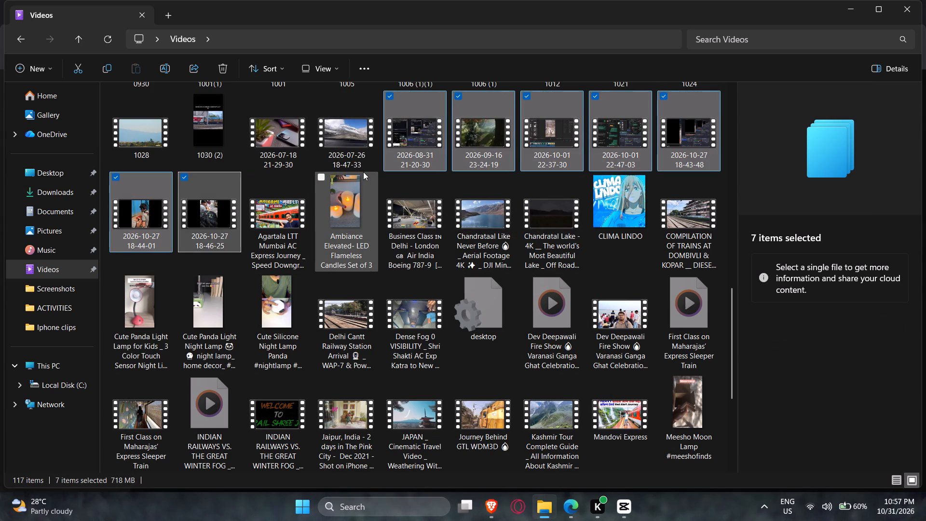
{"action": "key", "text": "shift+Delete"}
{"action": "key", "text": "Return"}
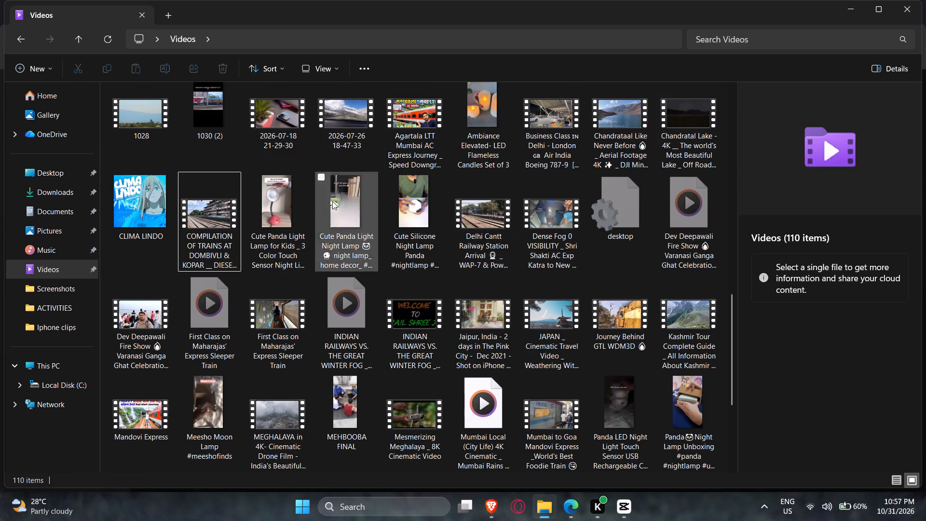
{"action": "left_click", "coordinate": [284, 135]}
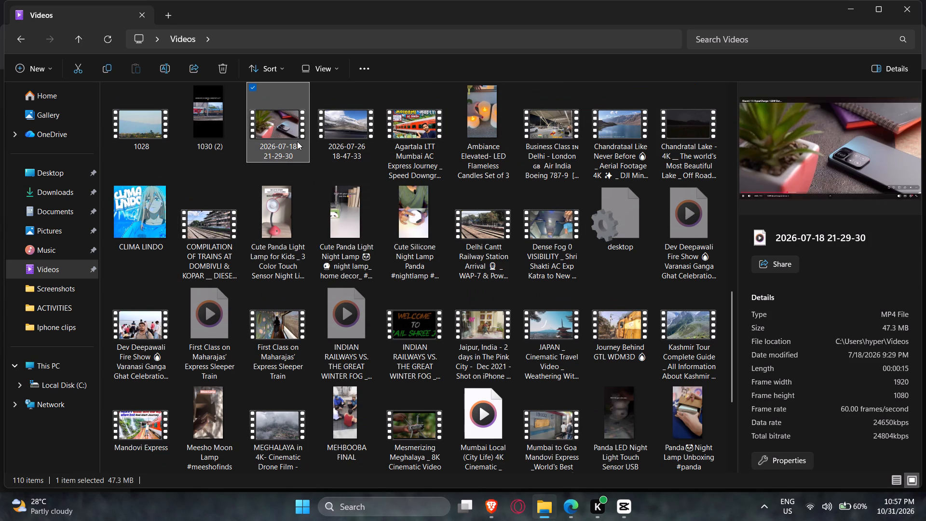
{"action": "key", "text": "shift+Right"}
{"action": "key", "text": "shift+Delete"}
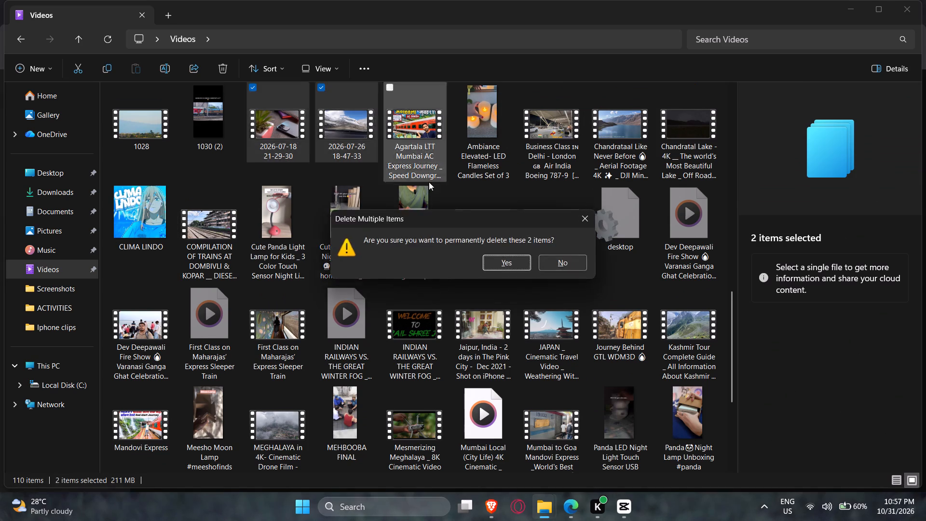
{"action": "key", "text": "Return"}
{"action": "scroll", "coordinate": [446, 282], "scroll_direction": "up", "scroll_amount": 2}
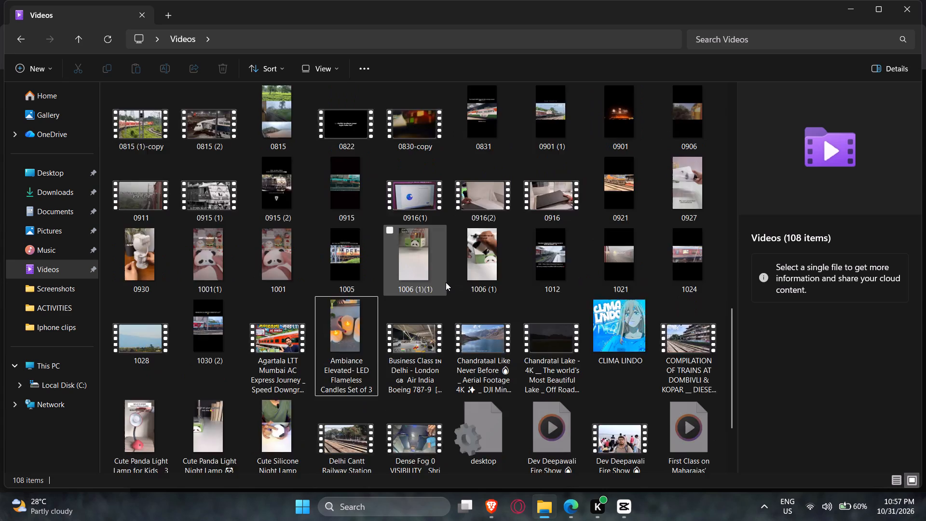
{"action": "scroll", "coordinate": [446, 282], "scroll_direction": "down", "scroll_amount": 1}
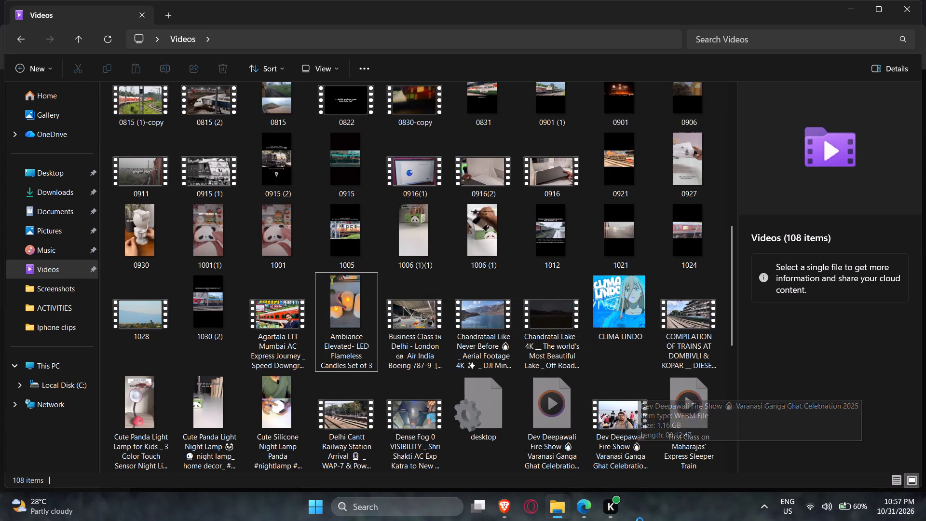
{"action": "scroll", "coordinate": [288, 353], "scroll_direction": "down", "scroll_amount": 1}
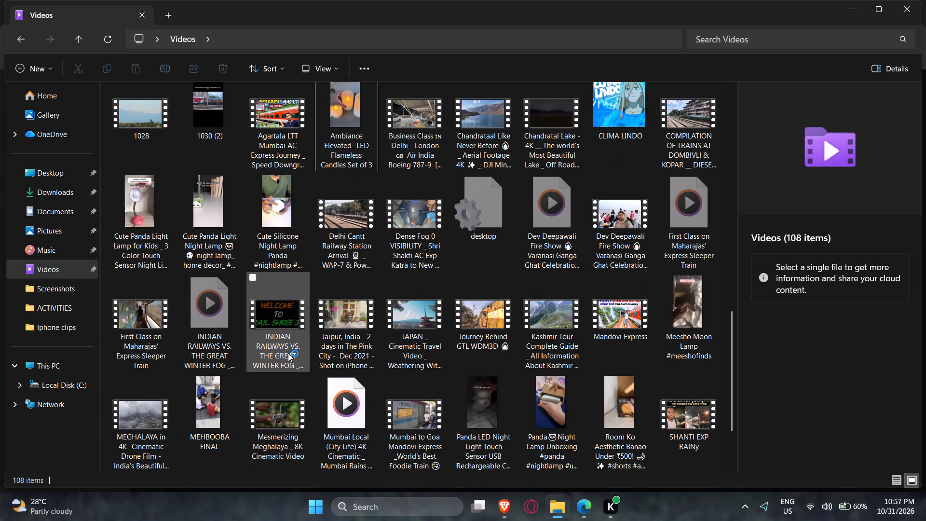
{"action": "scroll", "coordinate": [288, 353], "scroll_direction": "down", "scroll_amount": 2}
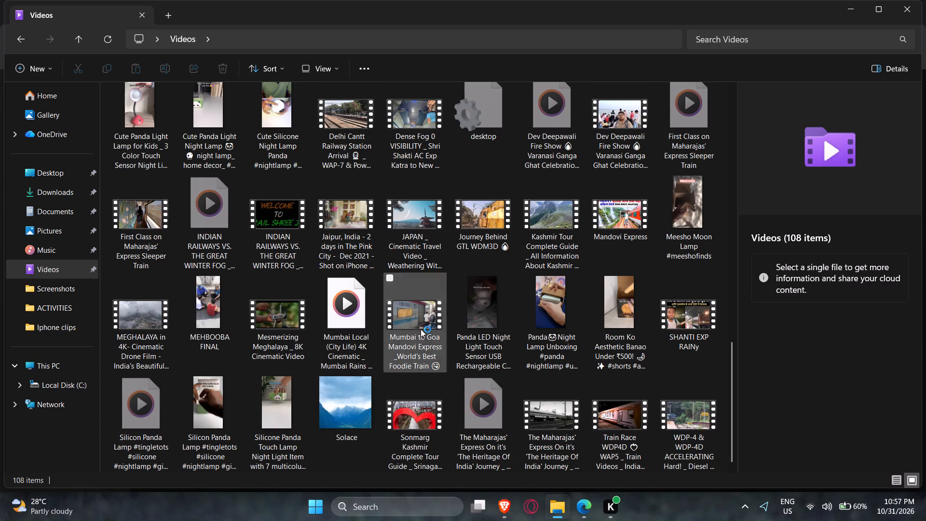
Switch to CapCut and open the project 1012 (1).
{"action": "left_click", "coordinate": [623, 514]}
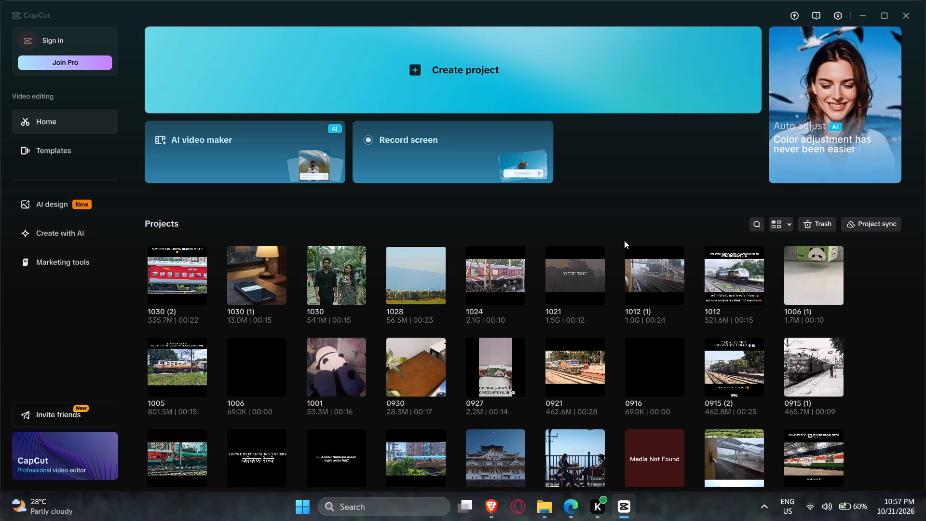
{"action": "left_click", "coordinate": [645, 267]}
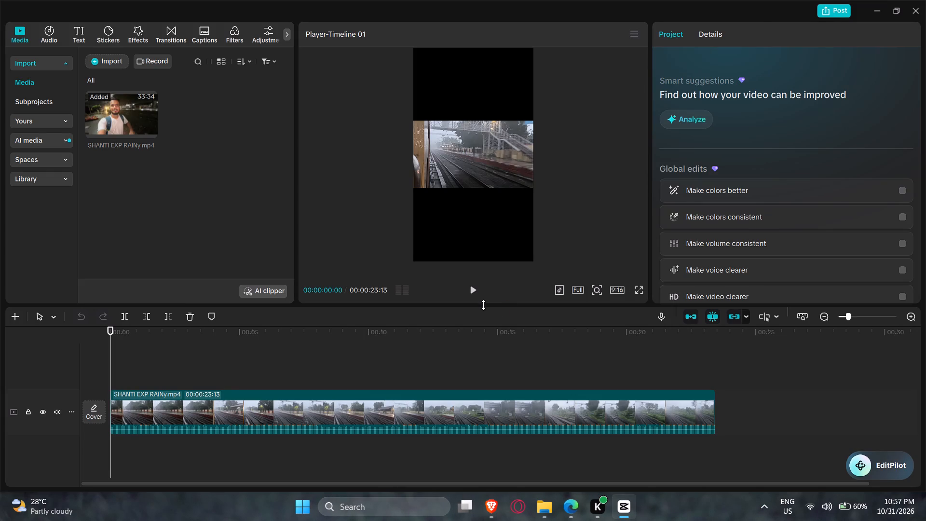
Cut the SHANTI EXP RAINy.mp4 clip at 00:00:12:20 and remove everything after that point.
{"action": "left_click", "coordinate": [472, 289]}
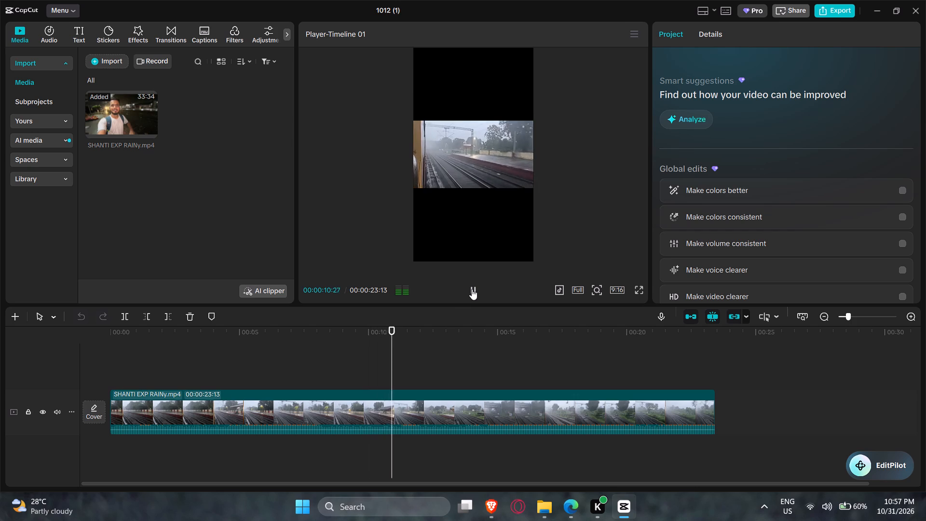
{"action": "left_click", "coordinate": [472, 289]}
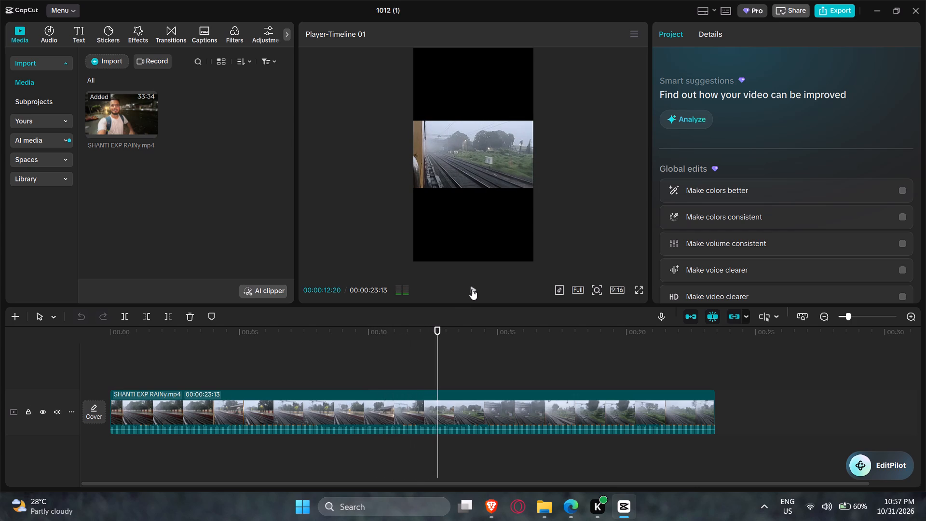
{"action": "left_click", "coordinate": [446, 407]}
{"action": "left_click", "coordinate": [164, 318]}
{"action": "left_click", "coordinate": [298, 399]}
{"action": "left_click", "coordinate": [164, 315]}
Preview the trimmed train video in full screen.
{"action": "left_click", "coordinate": [471, 288]}
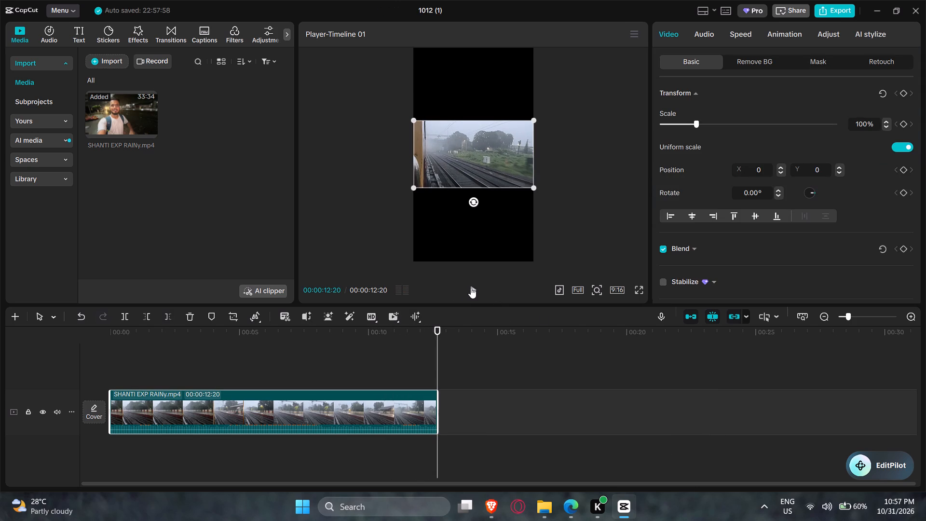
{"action": "left_click", "coordinate": [640, 289]}
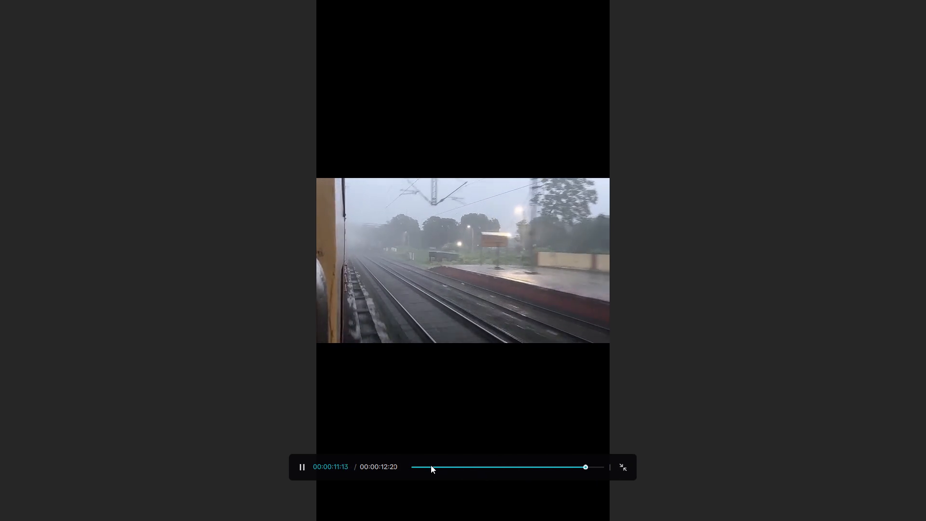
{"action": "left_click", "coordinate": [416, 465]}
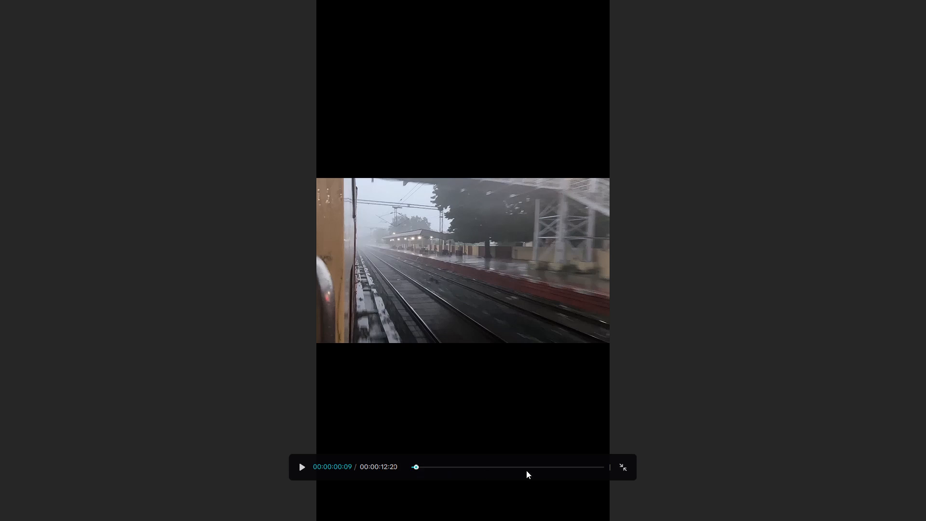
{"action": "left_click", "coordinate": [629, 466]}
Add a default text layer above the video clip, starting at the beginning of the timeline.
{"action": "left_click", "coordinate": [202, 344]}
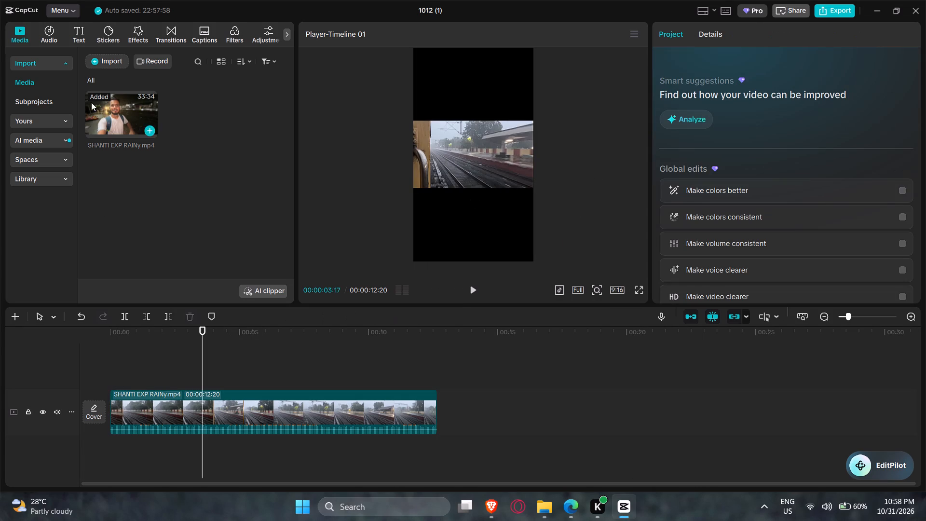
{"action": "left_click", "coordinate": [87, 41]}
{"action": "left_click", "coordinate": [77, 36]}
{"action": "left_click_drag", "start_coordinate": [114, 81], "coordinate": [114, 96]}
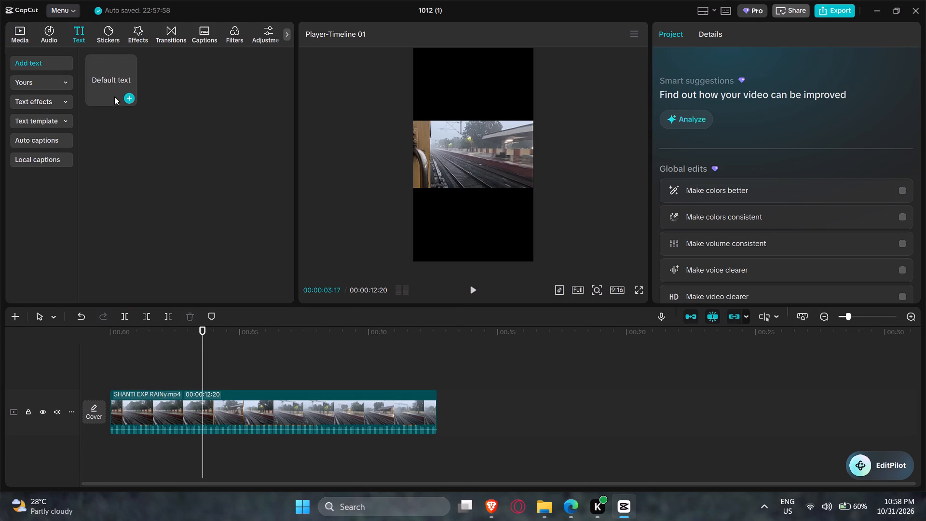
{"action": "left_click_drag", "start_coordinate": [114, 96], "coordinate": [107, 384]}
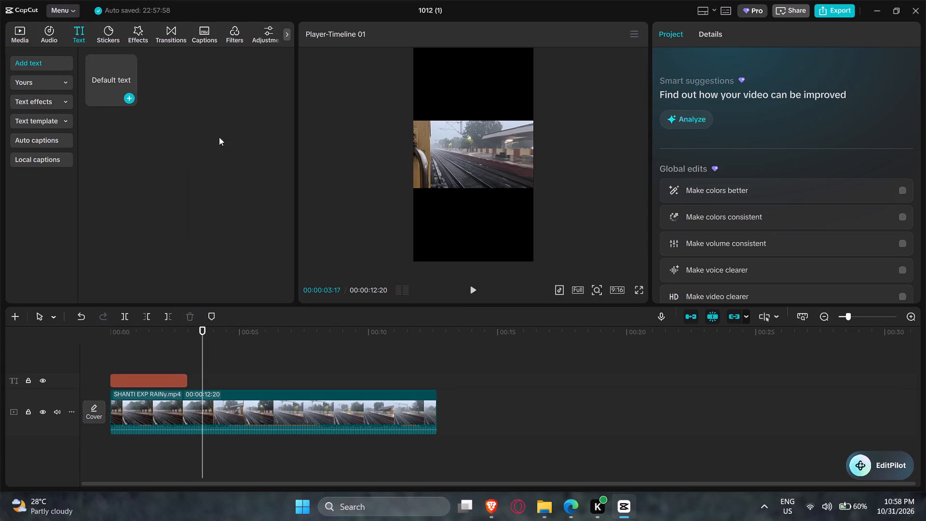
Replace the default text with "Rainy weather & ICF Coaches Tracksound = HEAVEN".
{"action": "left_click_drag", "start_coordinate": [716, 85], "coordinate": [659, 92]}
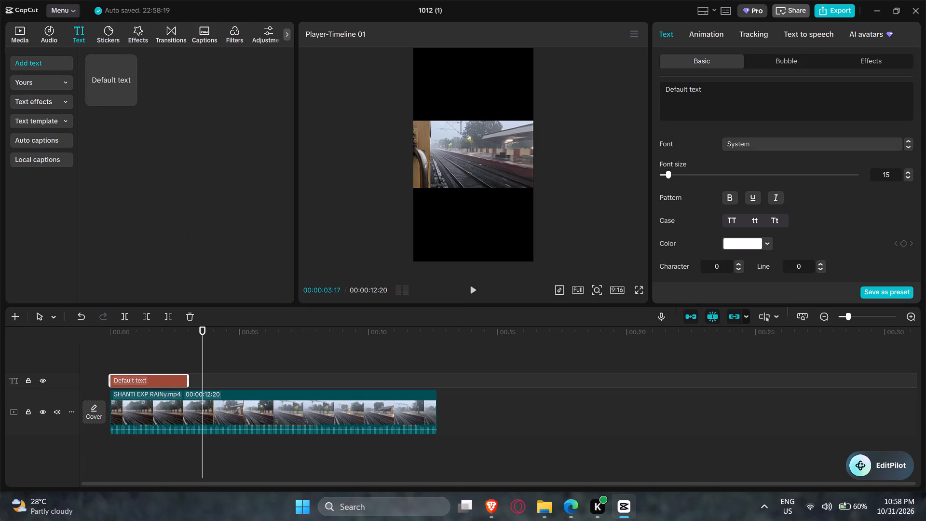
{"action": "key", "text": "ctrl+a"}
{"action": "type", "text": "Rainy weather with ICF"}
{"action": "key", "text": "space"}
{"action": "type", "text": "Coach"}
{"action": "key", "text": "BackSpace"}
{"action": "key", "text": "BackSpace"}
{"action": "key", "text": "BackSpace"}
{"action": "key", "text": "BackSpace"}
{"action": "key", "text": "BackSpace"}
{"action": "key", "text": "BackSpace"}
{"action": "key", "text": "BackSpace"}
{"action": "key", "text": "BackSpace"}
{"action": "key", "text": "BackSpace"}
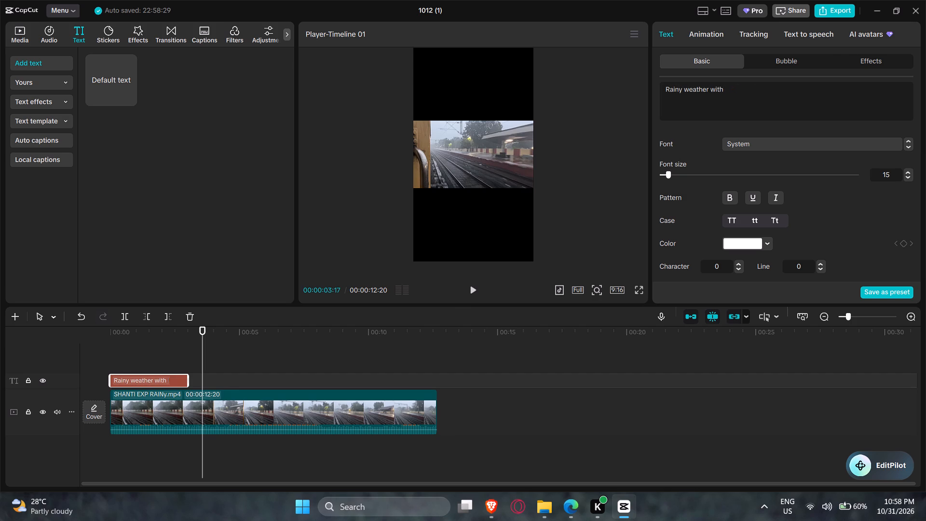
{"action": "key", "text": "BackSpace"}
{"action": "key", "text": "BackSpace"}
{"action": "key", "text": "BackSpace"}
{"action": "key", "text": "BackSpace"}
{"action": "key", "text": "BackSpace"}
{"action": "type", "text": "& C"}
{"action": "key", "text": "shift+BackSpace"}
{"action": "type", "text": "ICF COaches"}
{"action": "key", "text": "BackSpace"}
{"action": "key", "text": "BackSpace"}
{"action": "key", "text": "BackSpace"}
{"action": "key", "text": "BackSpace"}
{"action": "key", "text": "BackSpace"}
{"action": "key", "text": "BackSpace"}
{"action": "type", "text": "oaches"}
{"action": "key", "text": "space"}
{"action": "key", "text": "shift+t"}
{"action": "key", "text": "BackSpace"}
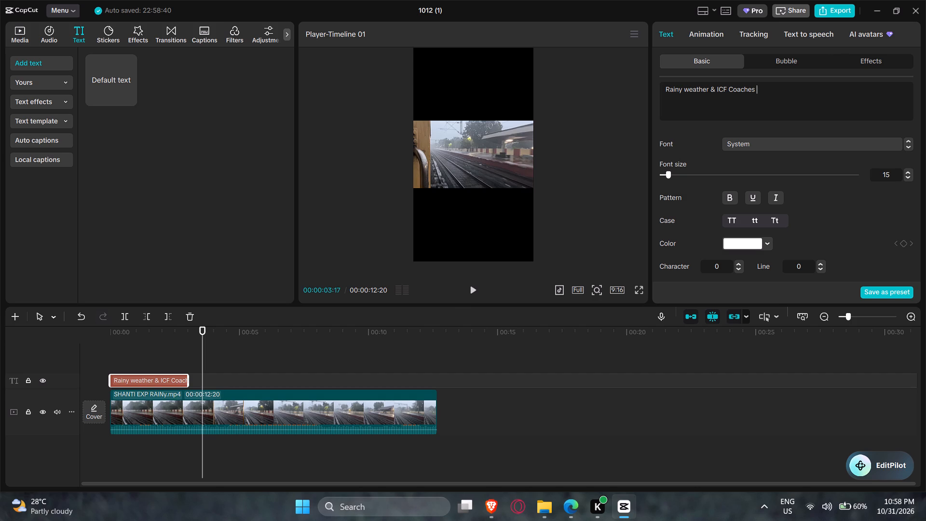
{"action": "type", "text": "Ta"}
{"action": "key", "text": "BackSpace"}
{"action": "type", "text": "racksound = HEAVEN"}
Extend the caption's duration to the end of the video clip.
{"action": "left_click_drag", "start_coordinate": [188, 381], "coordinate": [434, 380]}
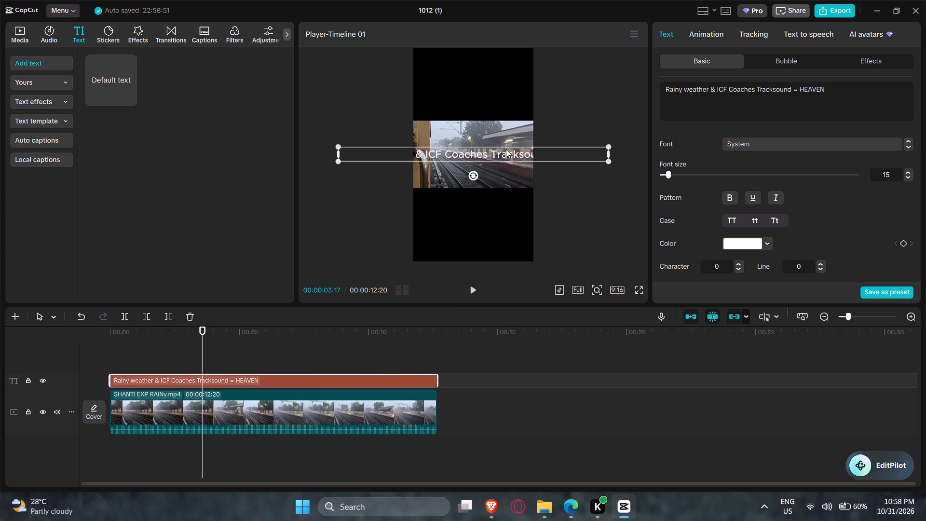
Scale the caption down so that it fits within the vertical frame.
{"action": "left_click_drag", "start_coordinate": [607, 162], "coordinate": [472, 150]}
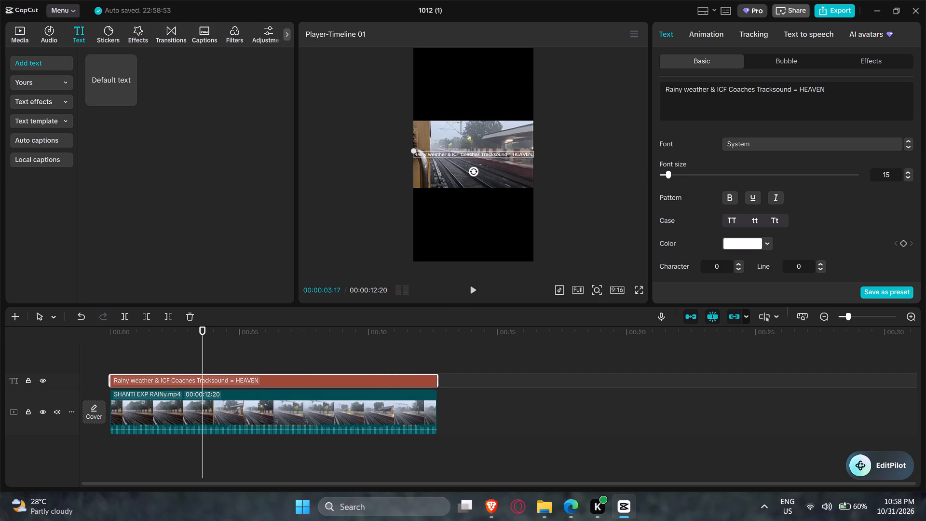
Break the caption onto two lines so that "HEAVEN" sits on the second line.
{"action": "left_click", "coordinate": [796, 90]}
{"action": "left_click", "coordinate": [794, 90]}
{"action": "key", "text": "Right"}
{"action": "key", "text": "Return"}
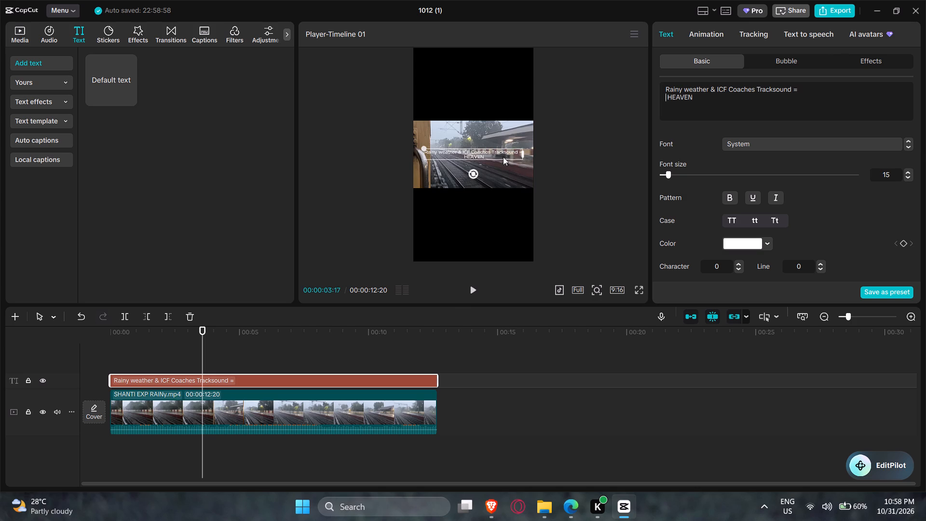
Move the caption up into the black area just above the train footage.
{"action": "left_click_drag", "start_coordinate": [486, 153], "coordinate": [486, 107]}
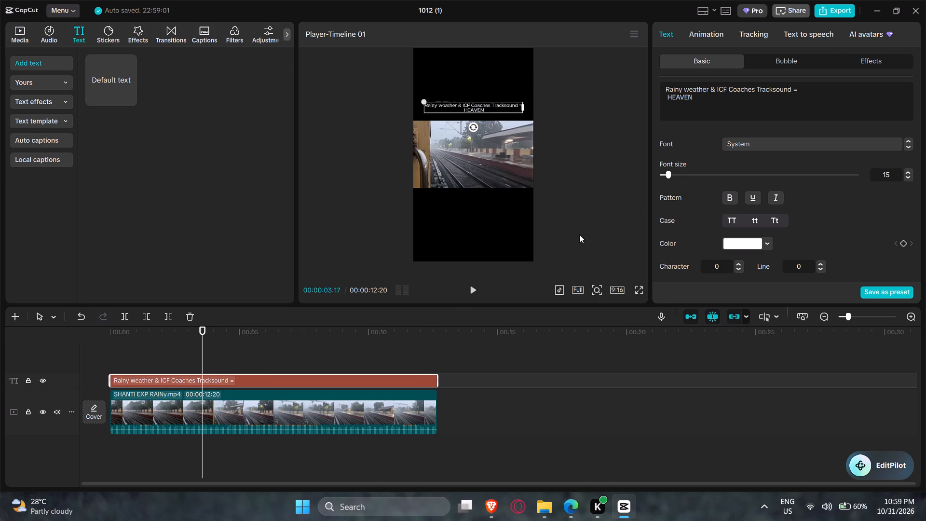
Turn on the social media interface overlay with like, comment and share icons over the video preview.
{"action": "left_click", "coordinate": [574, 288]}
{"action": "left_click", "coordinate": [558, 293]}
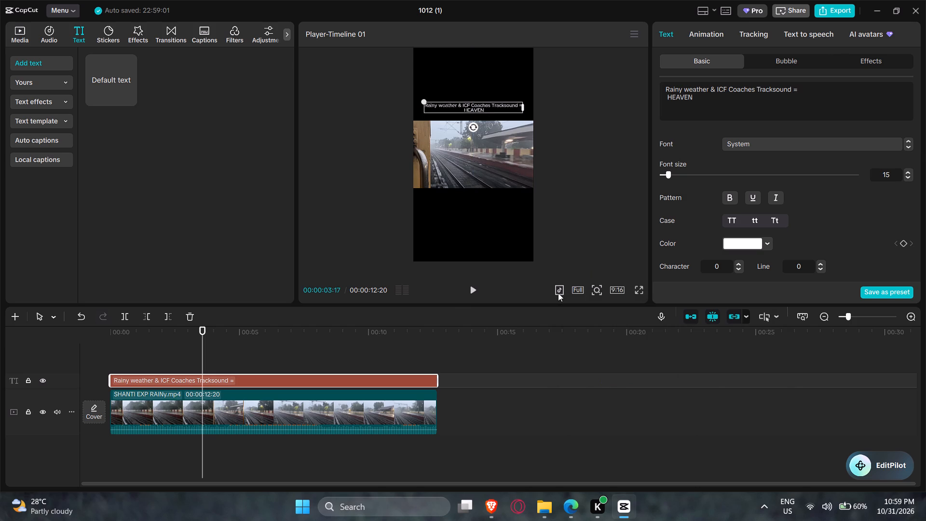
{"action": "left_click", "coordinate": [558, 293]}
{"action": "left_click", "coordinate": [581, 389]}
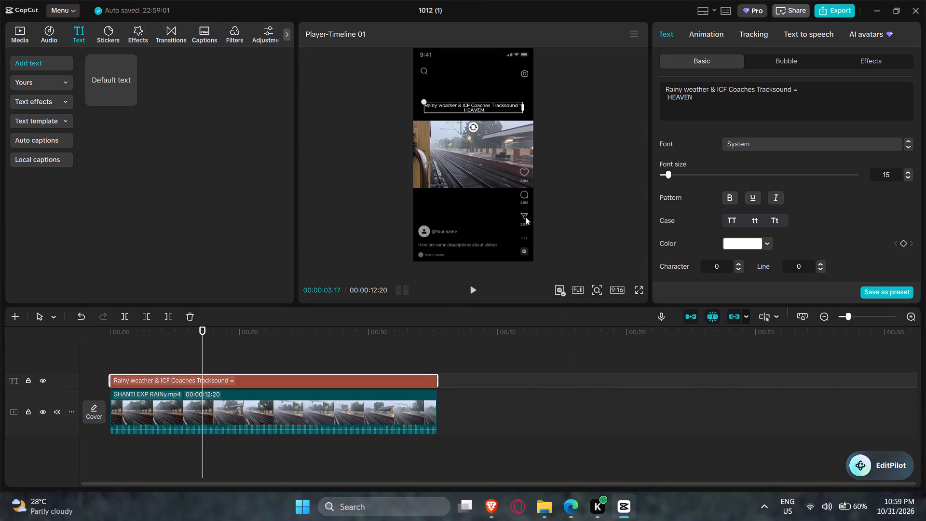
Check the captioned video in the full-screen preview and return to the editor.
{"action": "left_click", "coordinate": [637, 290]}
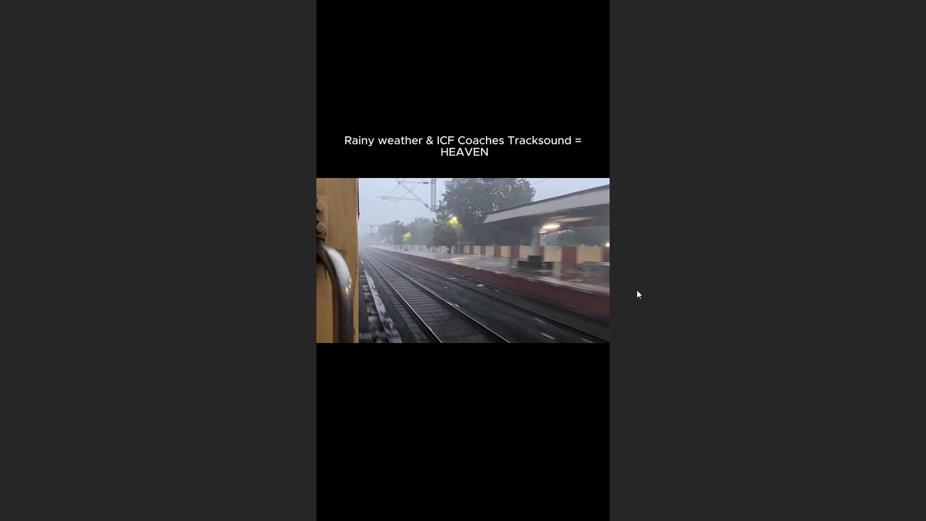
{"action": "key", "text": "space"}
{"action": "key", "text": "Escape"}
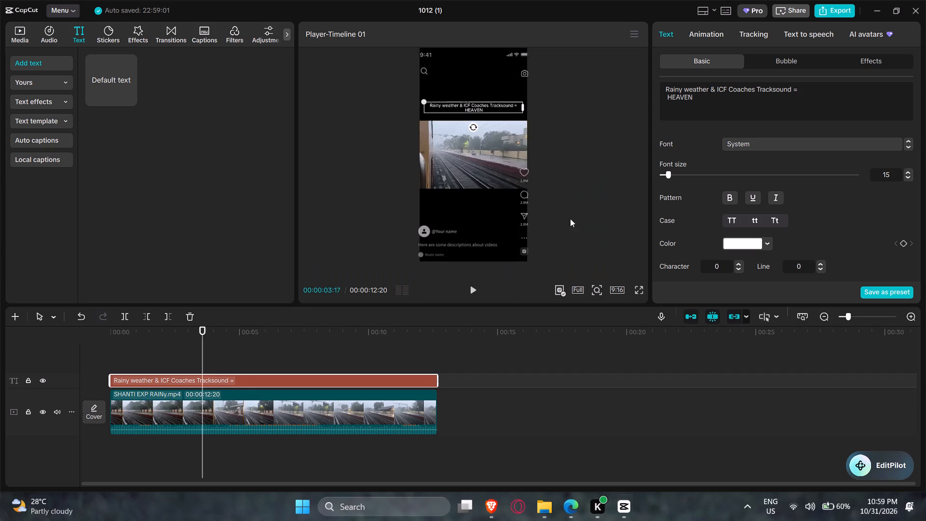
Append a melting face emoji and a sparkling heart emoji after HEAVEN in the caption.
{"action": "left_click", "coordinate": [766, 97]}
{"action": "key", "text": "space"}
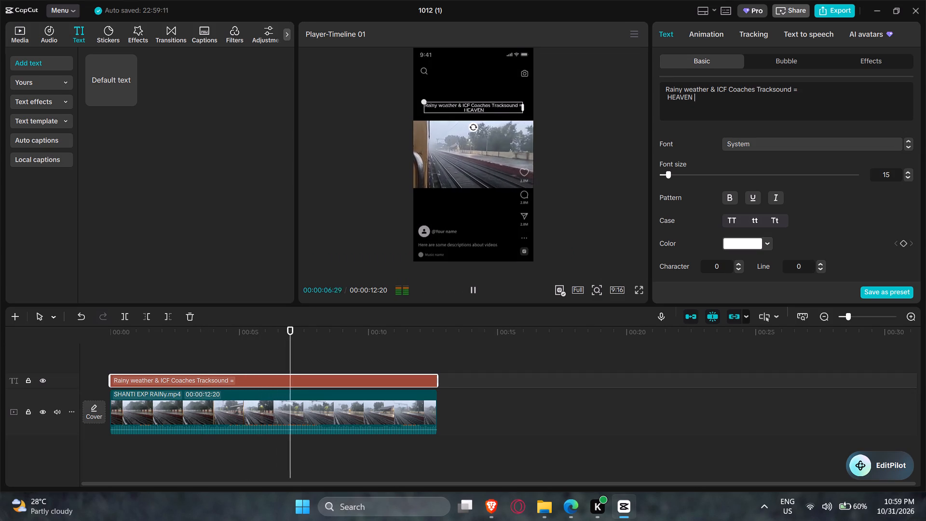
{"action": "key", "text": "super+period"}
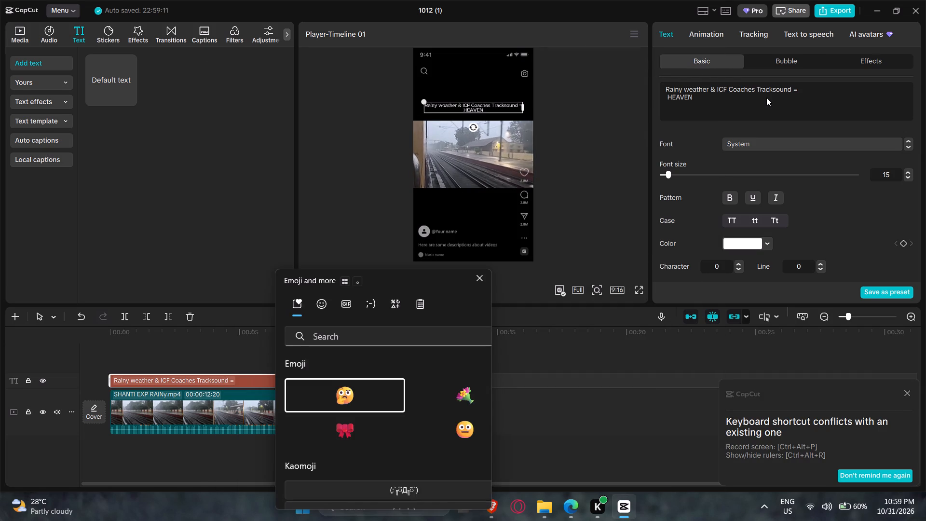
{"action": "left_click", "coordinate": [766, 97]}
{"action": "left_click", "coordinate": [752, 100]}
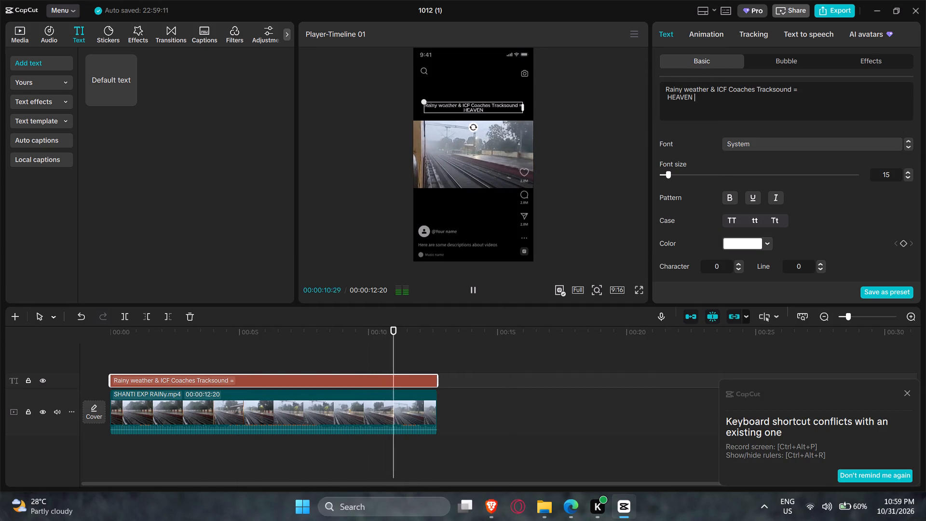
{"action": "key", "text": "super+comma"}
{"action": "key", "text": "super+period"}
{"action": "type", "text": "mea"}
{"action": "key", "text": "BackSpace"}
{"action": "type", "text": "lt"}
{"action": "right_click_drag", "start_coordinate": [752, 100], "coordinate": [748, 102]}
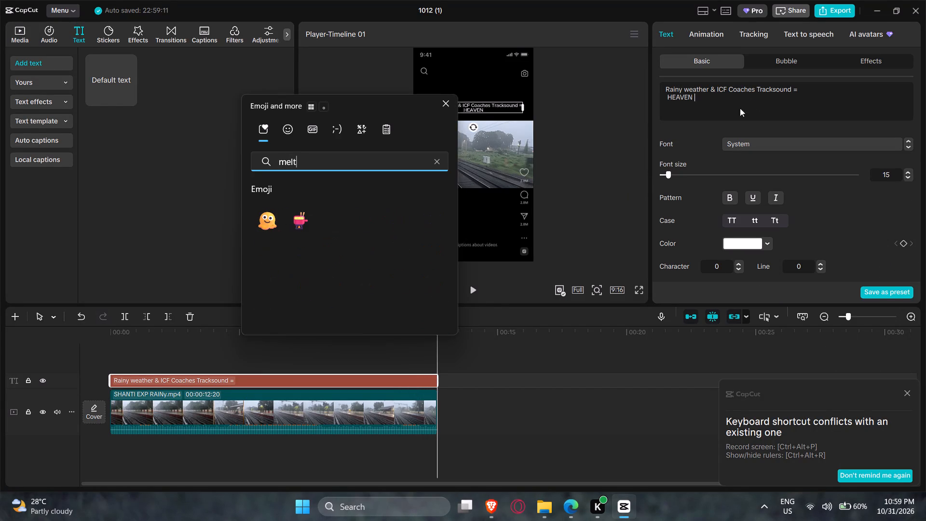
{"action": "left_click", "coordinate": [735, 100]}
{"action": "key", "text": "super+period"}
{"action": "type", "text": "melt"}
{"action": "left_click", "coordinate": [256, 226]}
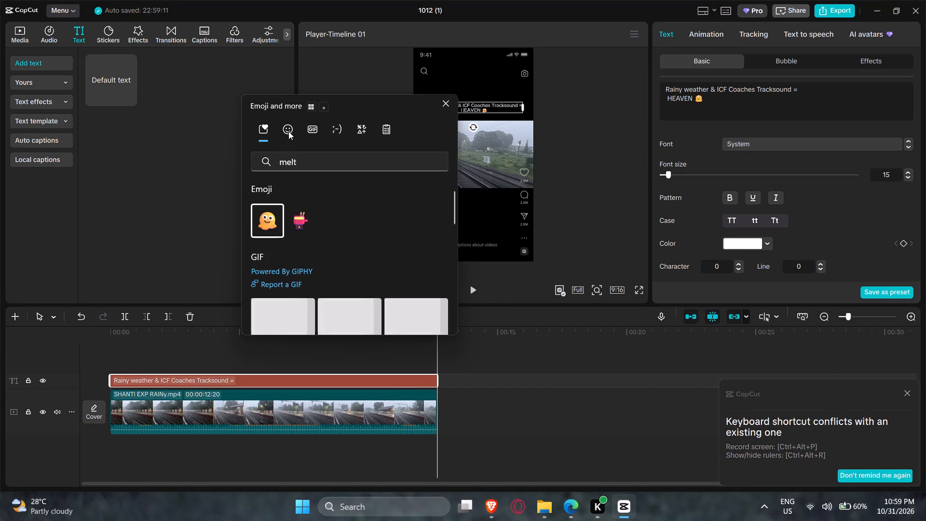
{"action": "left_click", "coordinate": [288, 129]}
{"action": "left_click", "coordinate": [261, 128]}
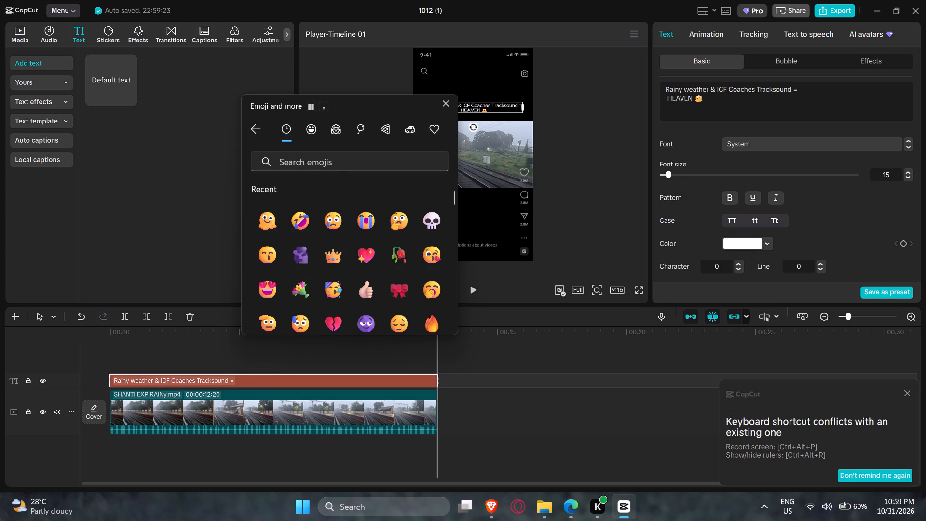
{"action": "left_click", "coordinate": [366, 241]}
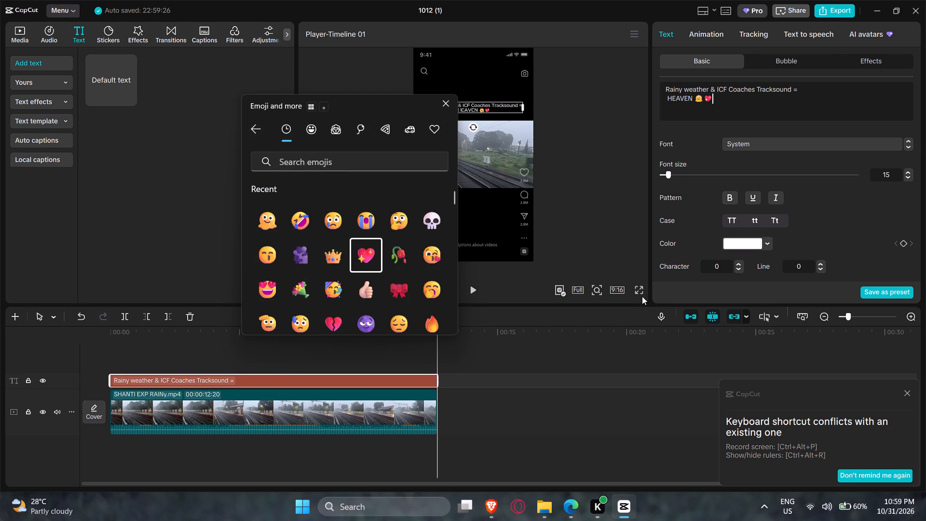
Preview the captioned video in full screen to check the text and emojis during playback.
{"action": "left_click", "coordinate": [642, 296]}
{"action": "left_click", "coordinate": [639, 289]}
{"action": "key", "text": "space"}
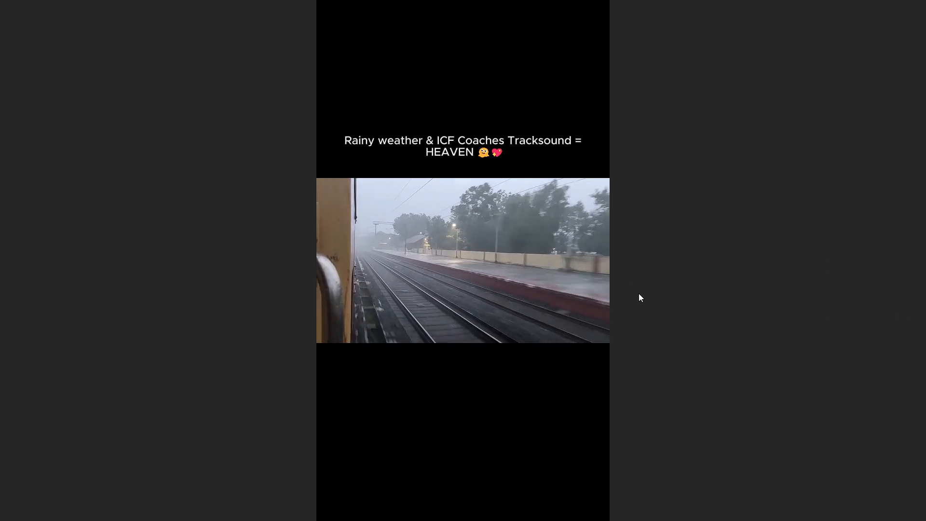
{"action": "key", "text": "Escape"}
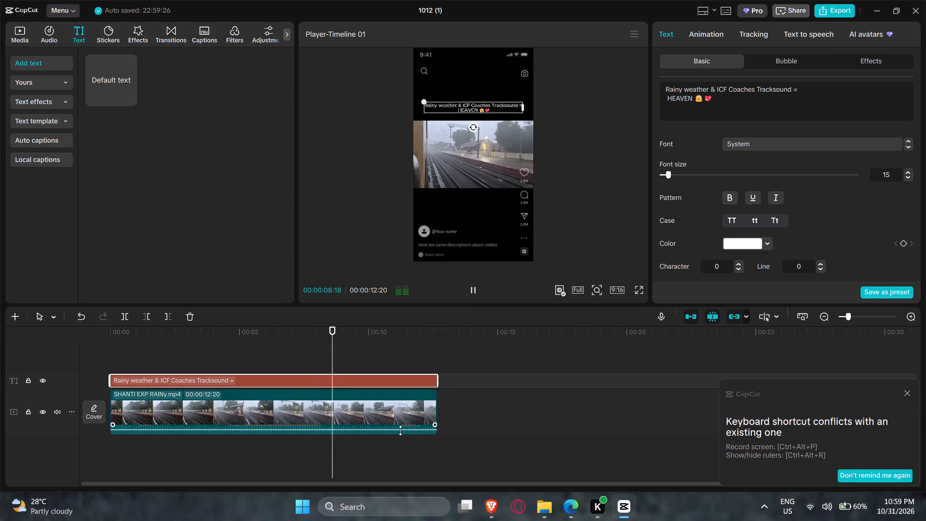
{"action": "left_click_drag", "start_coordinate": [395, 429], "coordinate": [391, 427]}
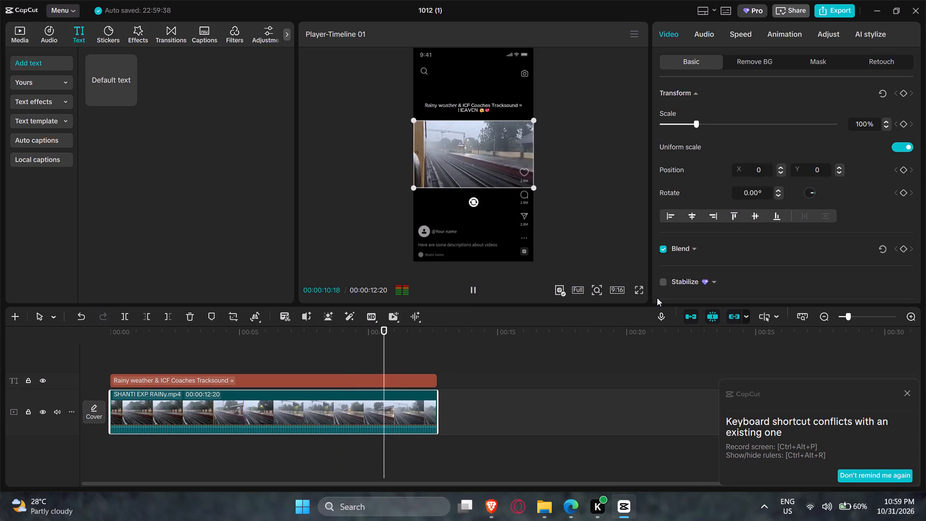
{"action": "left_click", "coordinate": [638, 291]}
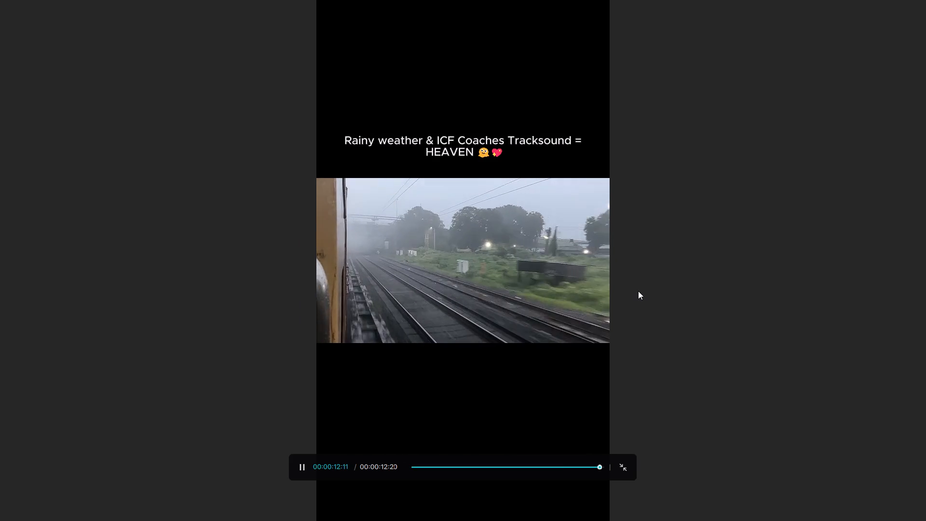
{"action": "key", "text": "space"}
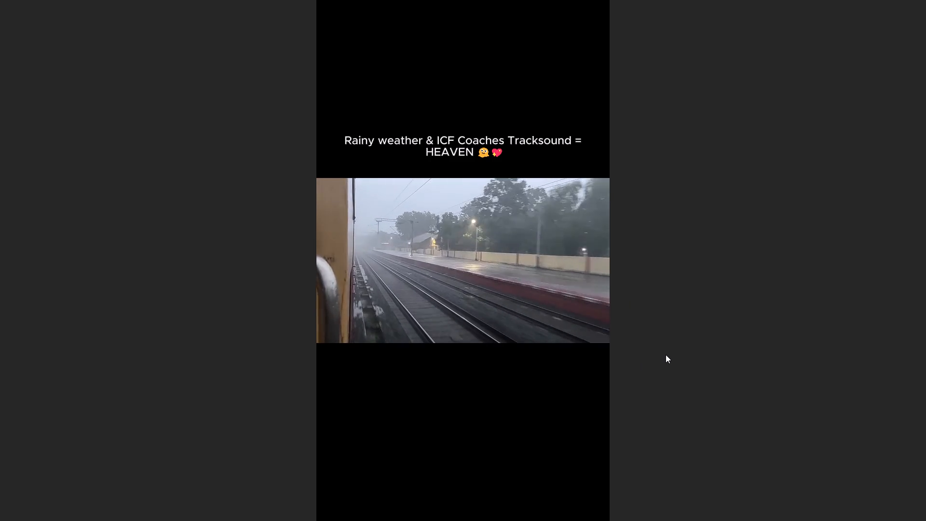
{"action": "key", "text": "Escape"}
Dismiss the keyboard shortcut conflict notification.
{"action": "left_click", "coordinate": [912, 392]}
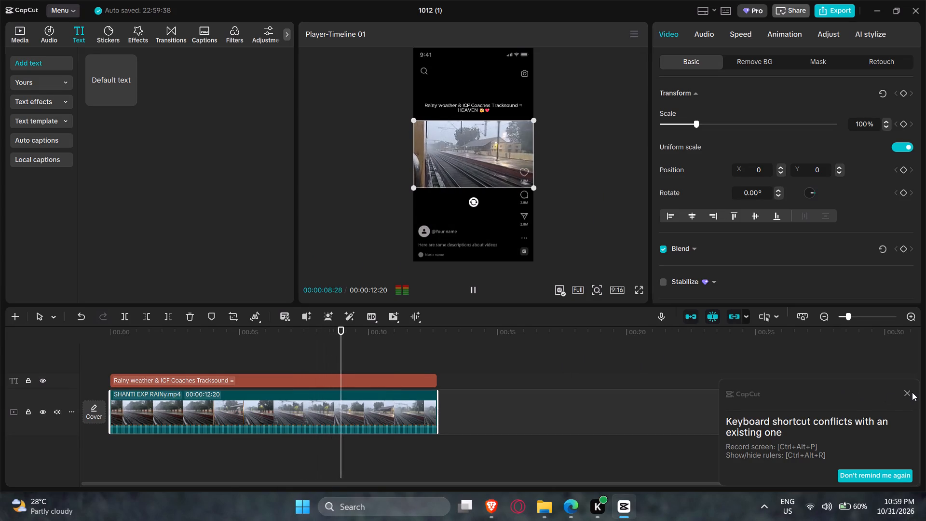
{"action": "left_click", "coordinate": [909, 392]}
Replay the captioned video from near its start.
{"action": "left_click_drag", "start_coordinate": [244, 339], "coordinate": [18, 339]}
{"action": "key", "text": "space"}
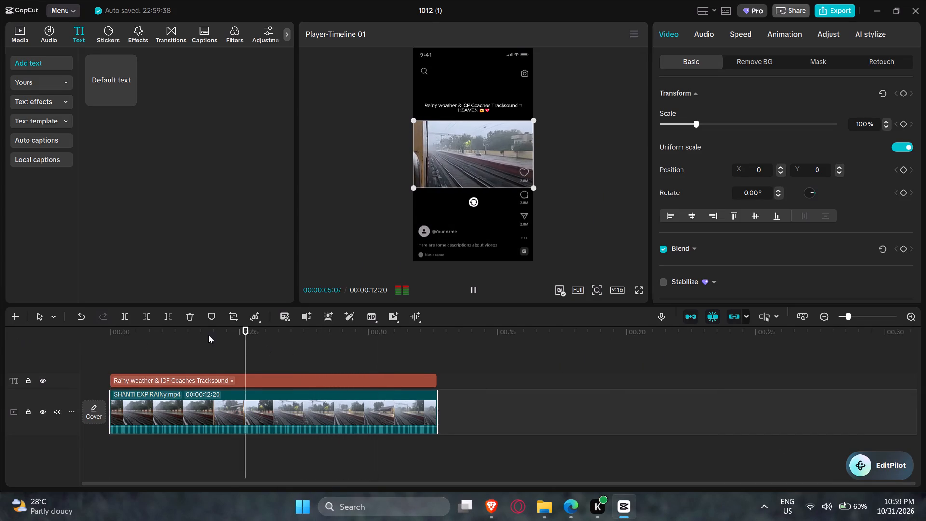
{"action": "left_click", "coordinate": [213, 334]}
{"action": "left_click_drag", "start_coordinate": [213, 334], "coordinate": [151, 334]}
{"action": "key", "text": "space"}
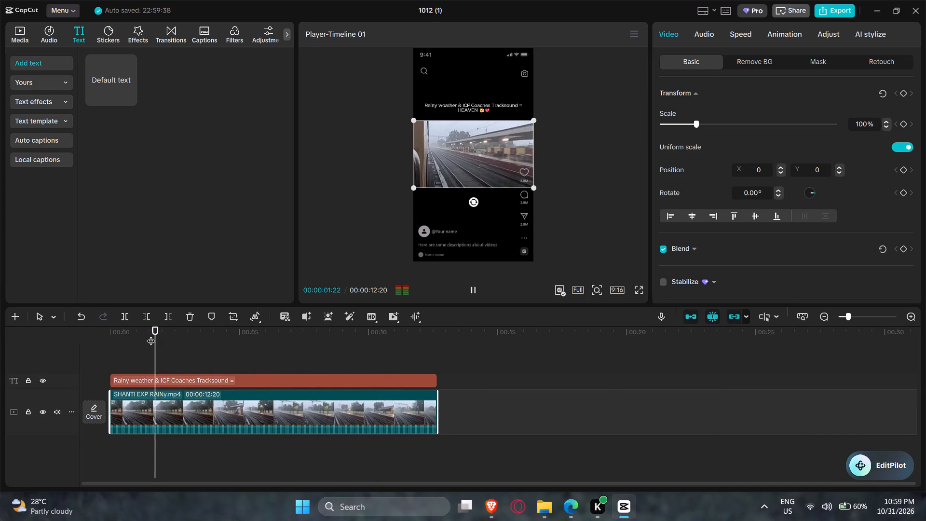
Import the CLIMA LINDO video from the Videos folder into the project media.
{"action": "left_click", "coordinate": [48, 37]}
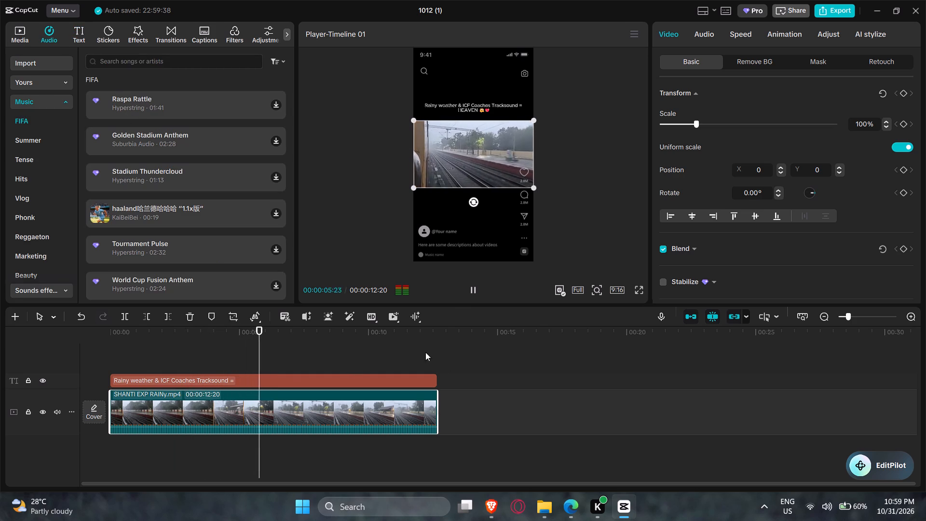
{"action": "left_click", "coordinate": [80, 32]}
{"action": "left_click", "coordinate": [26, 43]}
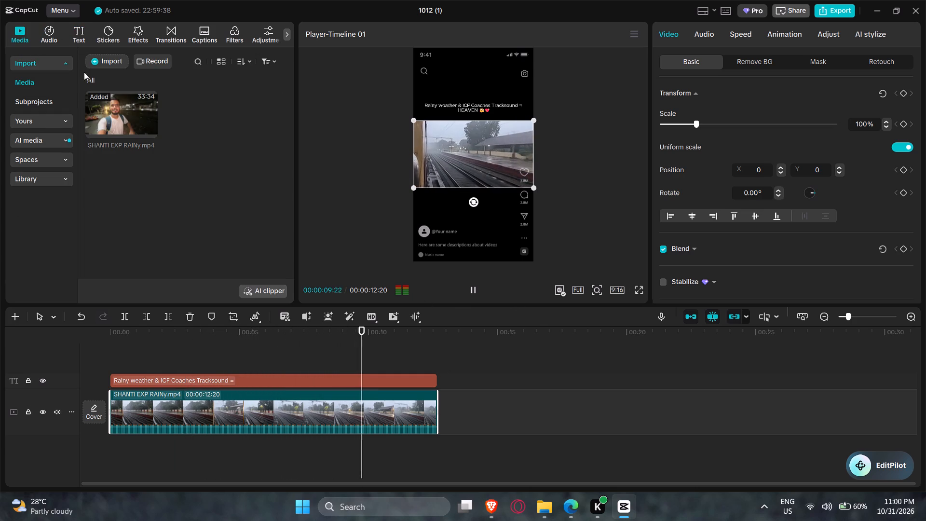
{"action": "left_click", "coordinate": [88, 65]}
{"action": "scroll", "coordinate": [167, 233], "scroll_direction": "down", "scroll_amount": 1}
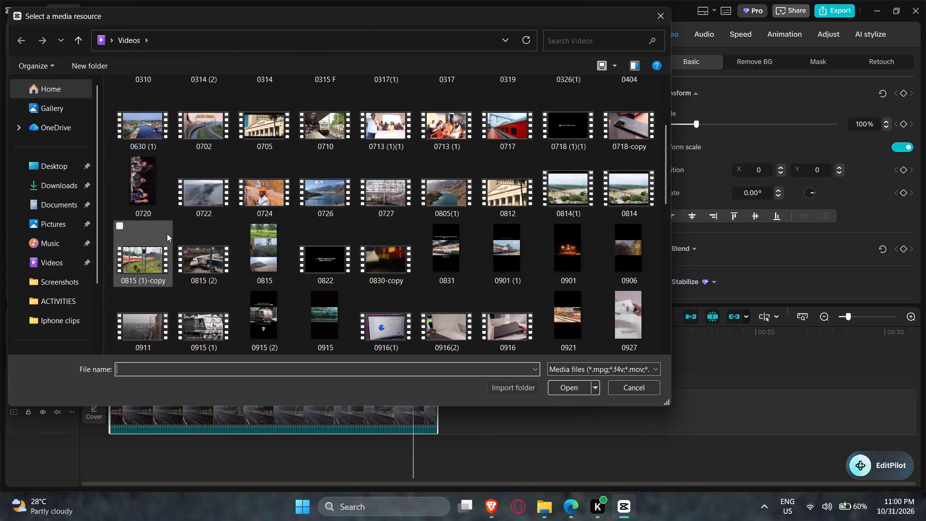
{"action": "scroll", "coordinate": [423, 233], "scroll_direction": "down", "scroll_amount": 2}
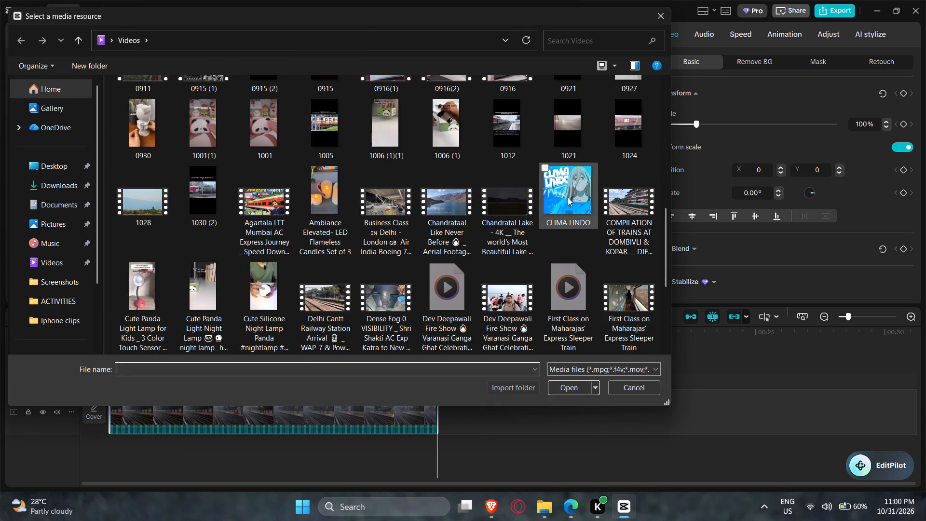
{"action": "scroll", "coordinate": [568, 197], "scroll_direction": "down", "scroll_amount": 2}
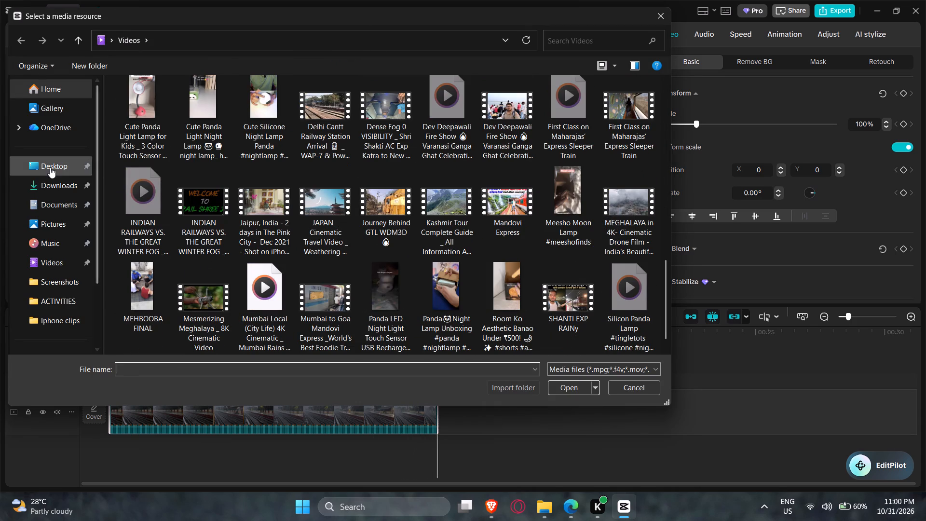
{"action": "scroll", "coordinate": [417, 188], "scroll_direction": "down", "scroll_amount": 1}
{"action": "scroll", "coordinate": [457, 266], "scroll_direction": "down", "scroll_amount": 1}
{"action": "scroll", "coordinate": [457, 269], "scroll_direction": "up", "scroll_amount": 1}
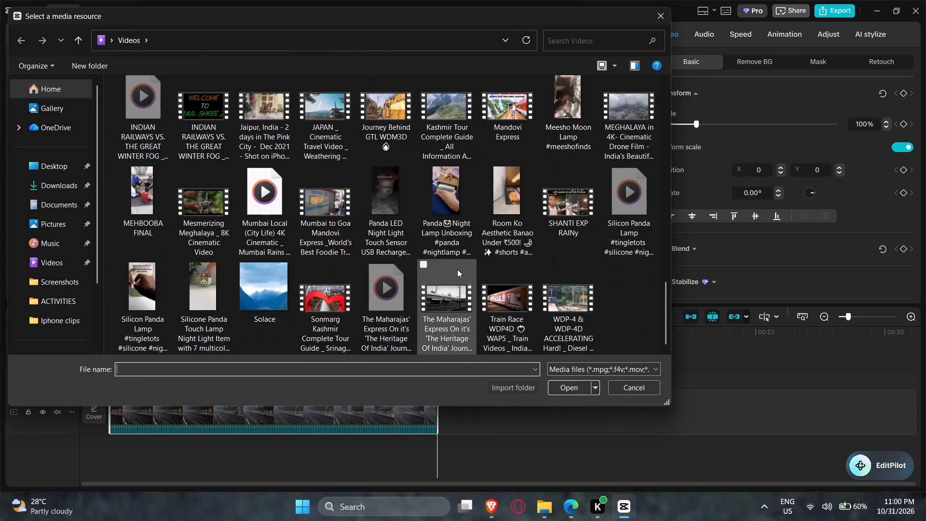
{"action": "scroll", "coordinate": [457, 269], "scroll_direction": "up", "scroll_amount": 1}
{"action": "scroll", "coordinate": [501, 229], "scroll_direction": "up", "scroll_amount": 1}
{"action": "double_click", "coordinate": [549, 200]}
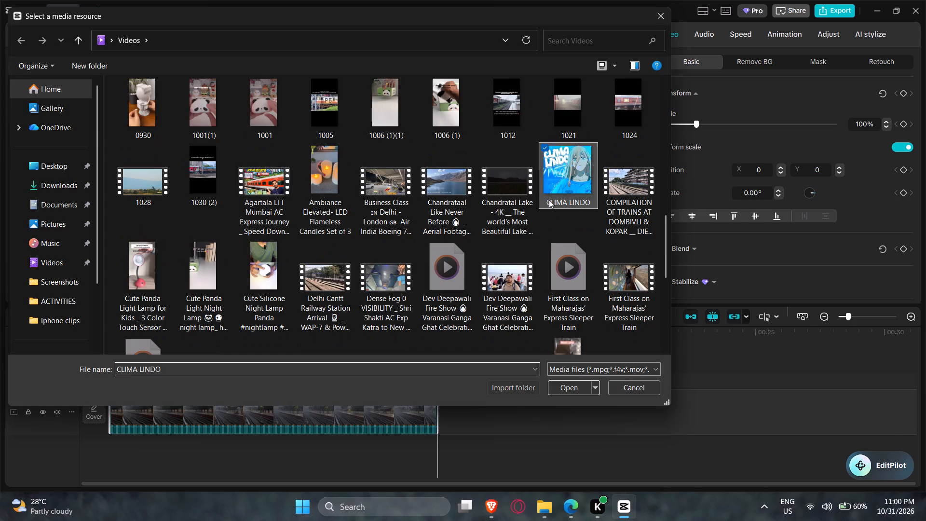
Add CLIMA LINDO to the timeline on a new track above the train clip and play it.
{"action": "left_click", "coordinate": [196, 117]}
{"action": "left_click_drag", "start_coordinate": [200, 118], "coordinate": [291, 444]}
{"action": "key", "text": "space"}
{"action": "key", "text": "space"}
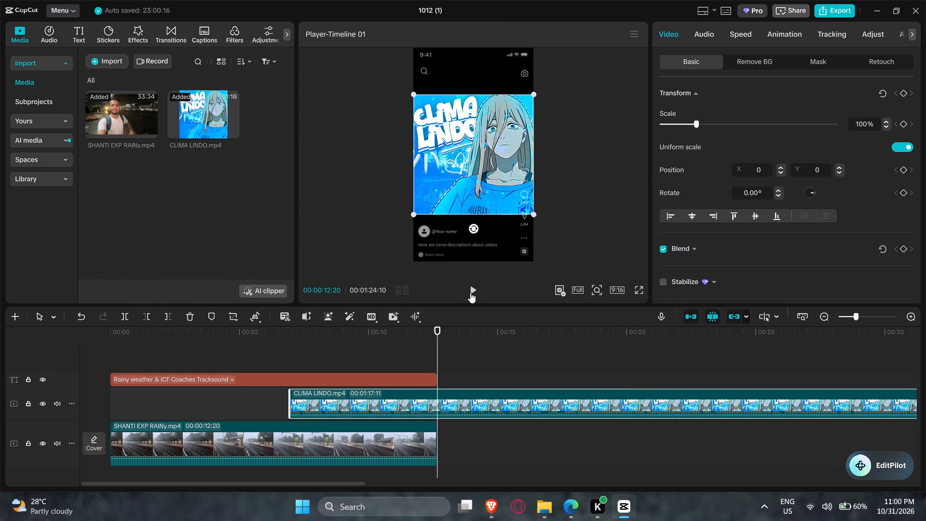
{"action": "left_click", "coordinate": [470, 292]}
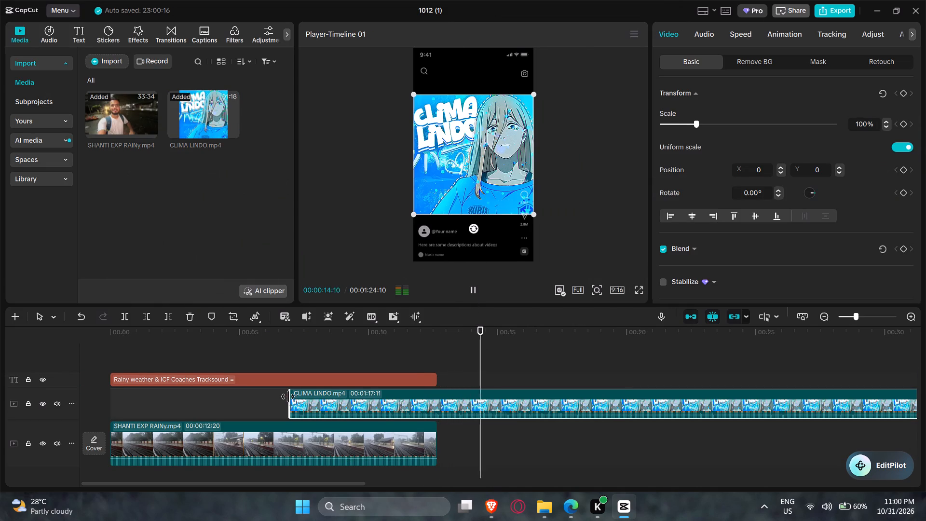
Trim the start of the CLIMA LINDO clip to a duration of 00:01:09:13.
{"action": "left_click_drag", "start_coordinate": [287, 397], "coordinate": [483, 399]}
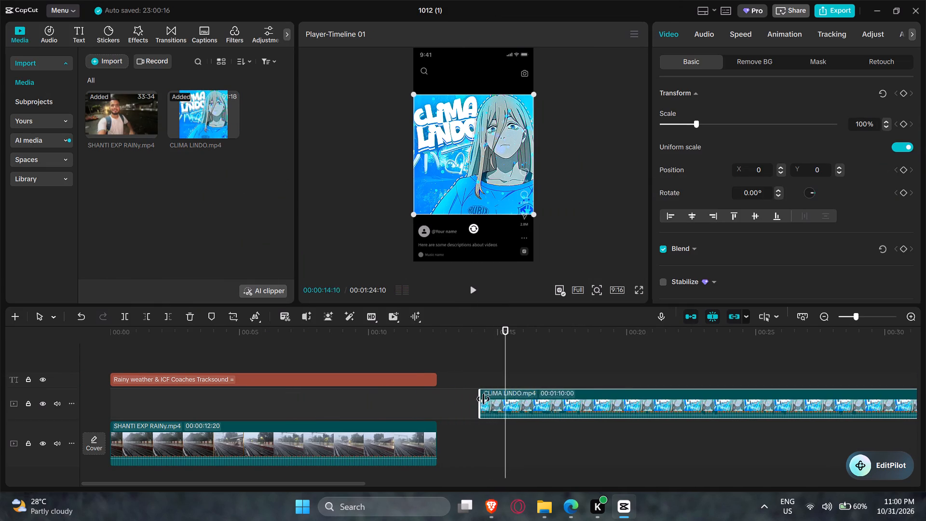
{"action": "left_click_drag", "start_coordinate": [483, 399], "coordinate": [514, 396]}
{"action": "left_click_drag", "start_coordinate": [511, 398], "coordinate": [493, 402]}
Extract the audio from the CLIMA LINDO clip and delete its video part from the timeline.
{"action": "right_click", "coordinate": [502, 404]}
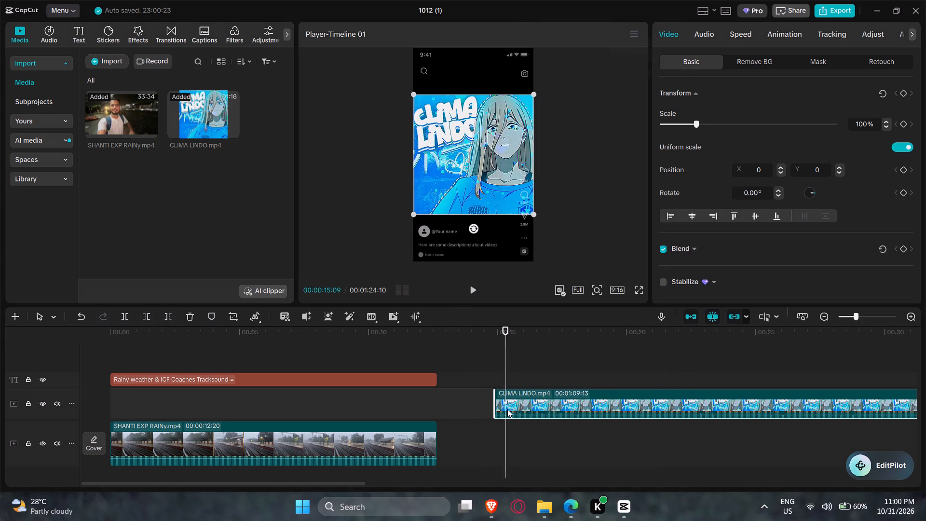
{"action": "left_click", "coordinate": [535, 218]}
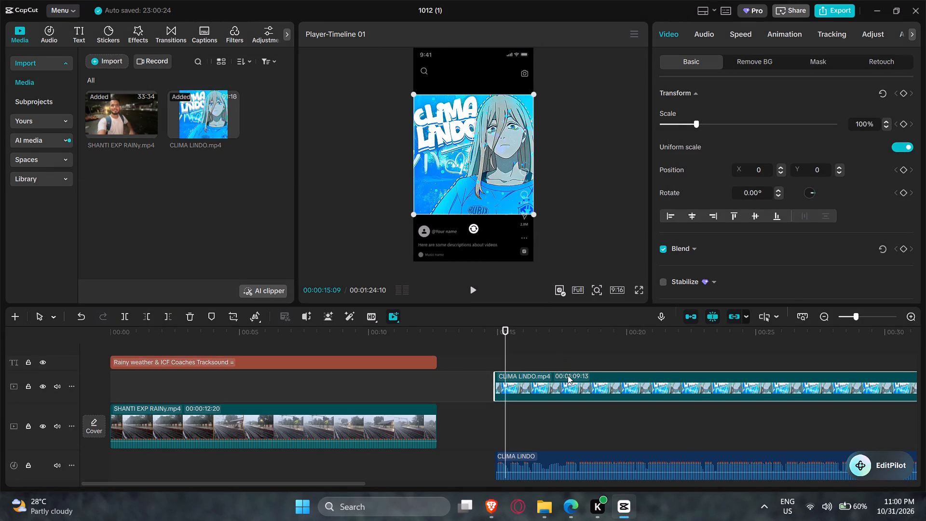
{"action": "key", "text": "Delete"}
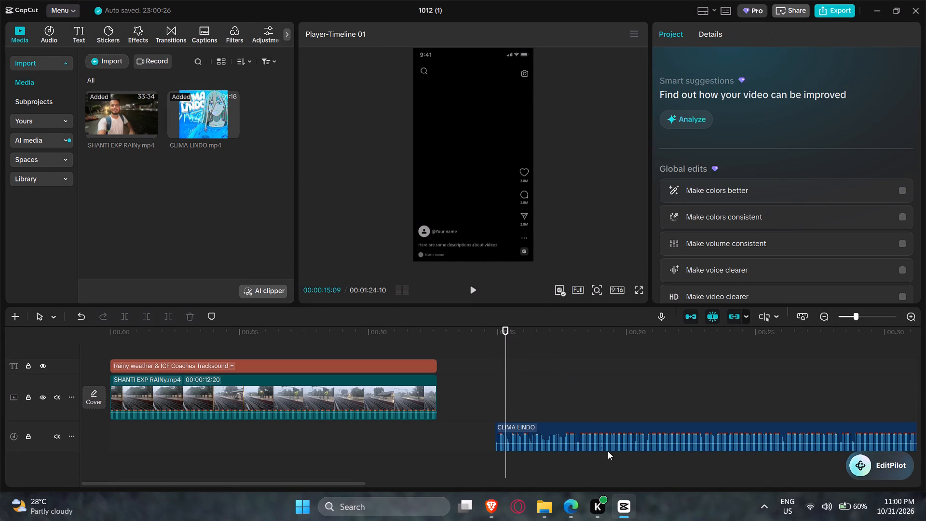
Move the CLIMA LINDO audio to the start of the timeline, aligned with the train clip.
{"action": "left_click_drag", "start_coordinate": [594, 436], "coordinate": [221, 446]}
{"action": "left_click_drag", "start_coordinate": [303, 435], "coordinate": [281, 434]}
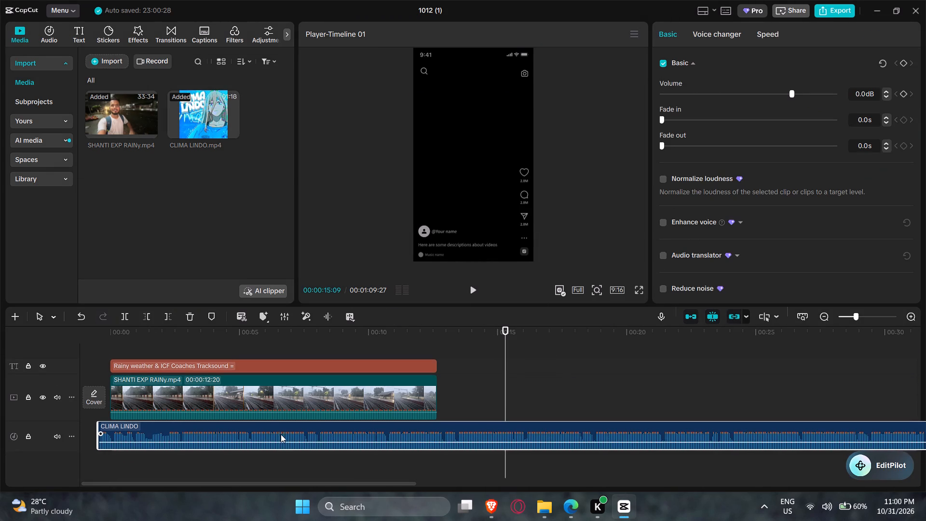
{"action": "left_click_drag", "start_coordinate": [281, 434], "coordinate": [286, 434]}
Cut off the CLIMA LINDO audio at 00:00:12:20, where the train clip ends.
{"action": "left_click_drag", "start_coordinate": [424, 329], "coordinate": [435, 332]}
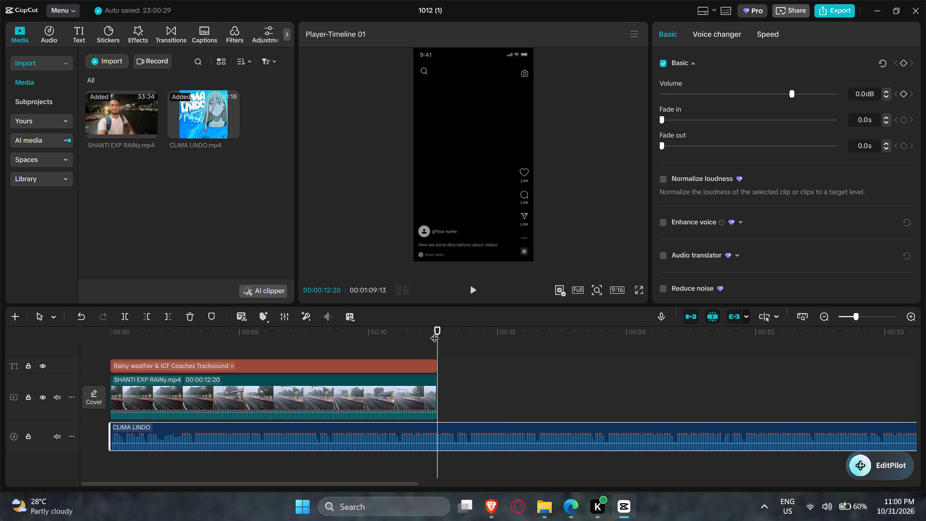
{"action": "left_click", "coordinate": [166, 315]}
Set the CLIMA LINDO audio volume to 0.1 dB while listening to the playback.
{"action": "key", "text": "space"}
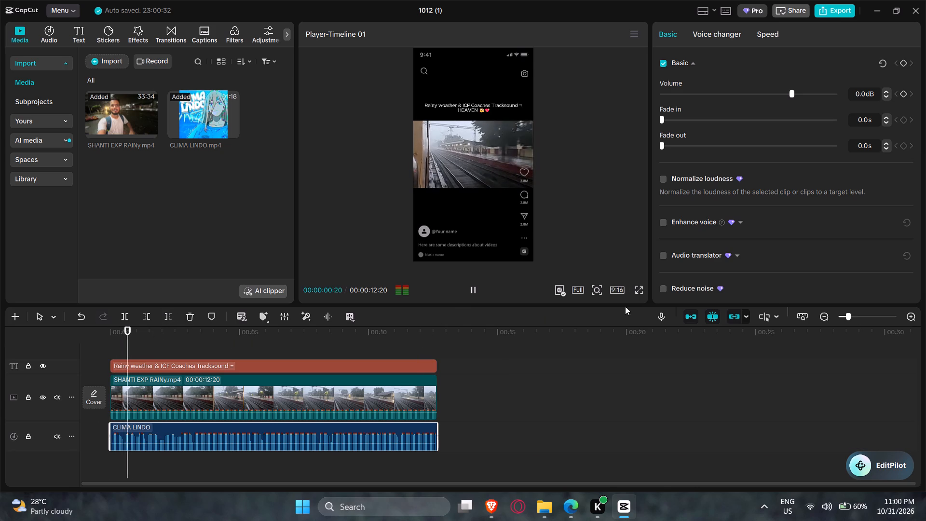
{"action": "left_click", "coordinate": [401, 446]}
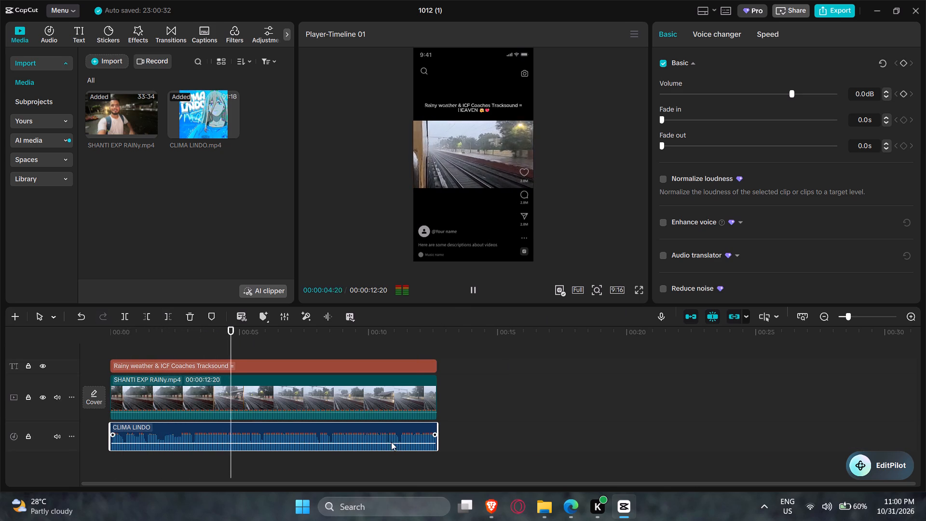
{"action": "left_click_drag", "start_coordinate": [404, 444], "coordinate": [392, 440]}
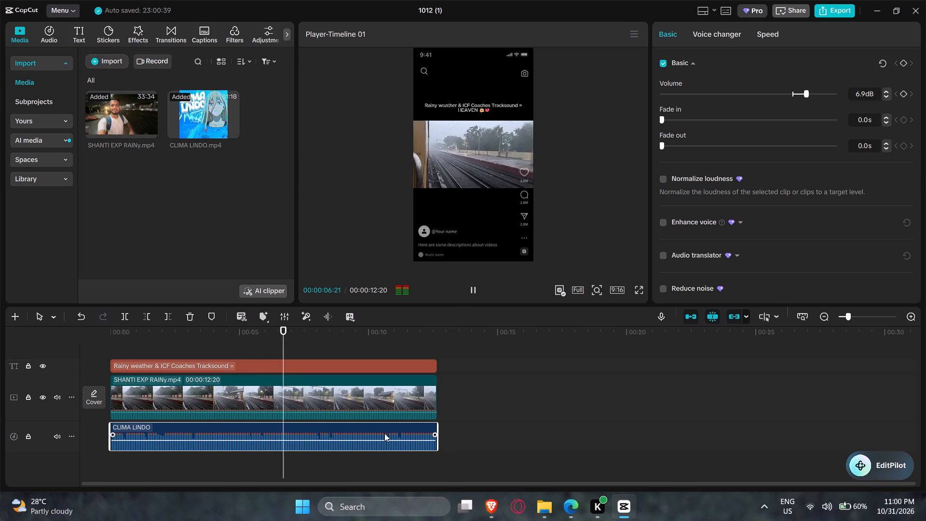
{"action": "left_click", "coordinate": [376, 413]}
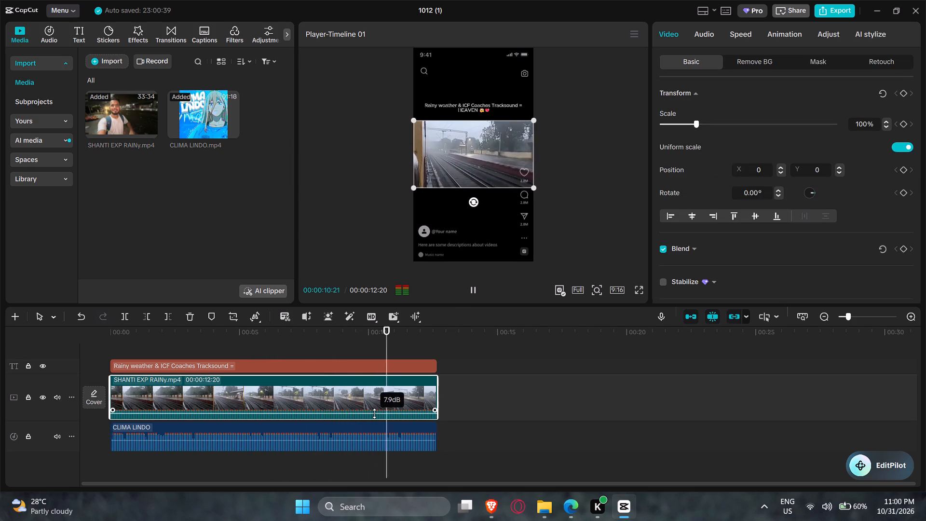
{"action": "left_click_drag", "start_coordinate": [393, 441], "coordinate": [404, 442]}
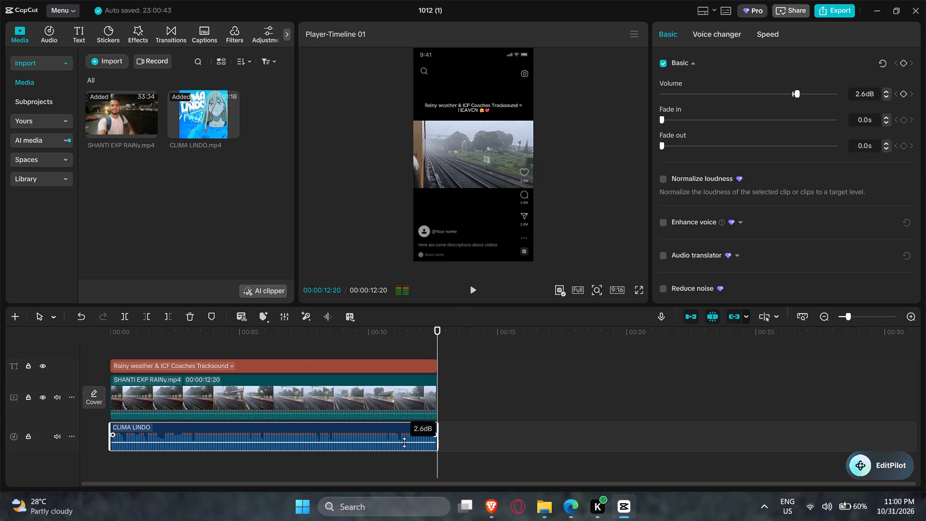
{"action": "left_click_drag", "start_coordinate": [404, 442], "coordinate": [401, 443]}
Preview the train video with the added music in full screen.
{"action": "key", "text": "space"}
{"action": "left_click", "coordinate": [640, 288]}
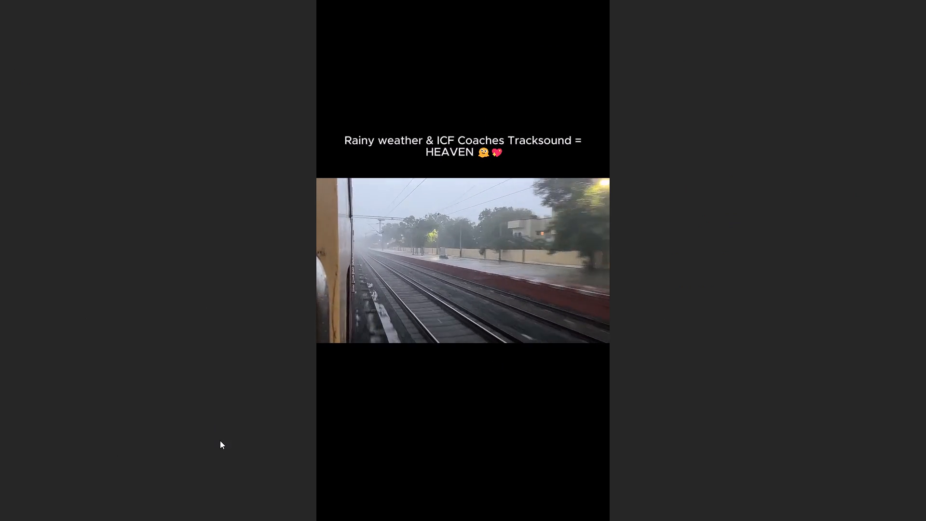
{"action": "key", "text": "Escape"}
Trim the beginning of the CLIMA LINDO audio to about 00:00:04:07 and play from the new start.
{"action": "left_click_drag", "start_coordinate": [111, 431], "coordinate": [213, 440]}
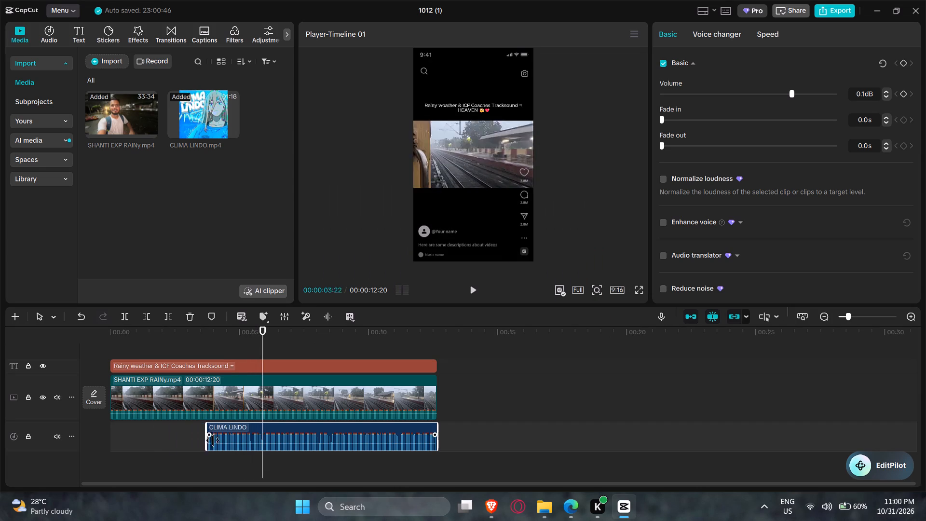
{"action": "left_click_drag", "start_coordinate": [213, 440], "coordinate": [221, 441]}
{"action": "left_click", "coordinate": [229, 323]}
{"action": "left_click", "coordinate": [228, 330]}
{"action": "left_click", "coordinate": [221, 332]}
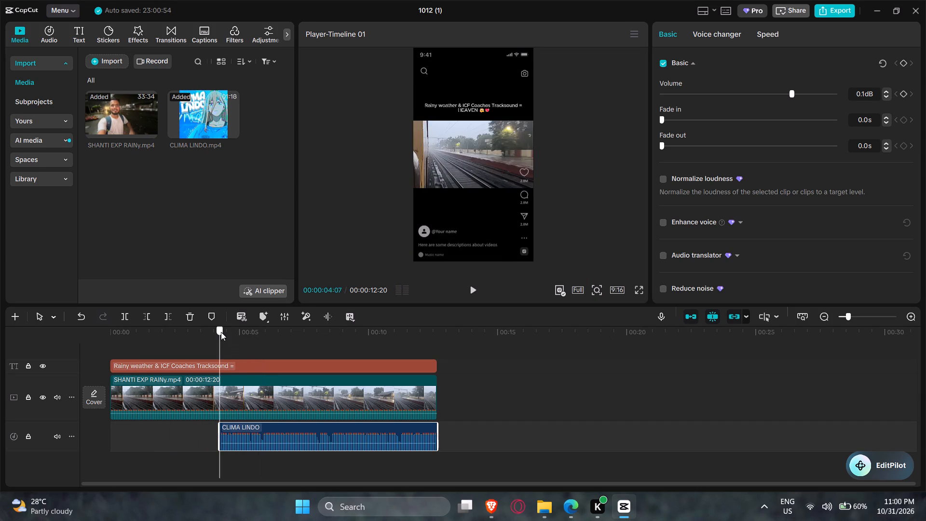
{"action": "key", "text": "space"}
Shift the trimmed audio to the timeline start, extend its end to the train clip's end, and play it through.
{"action": "left_click_drag", "start_coordinate": [310, 434], "coordinate": [231, 435]}
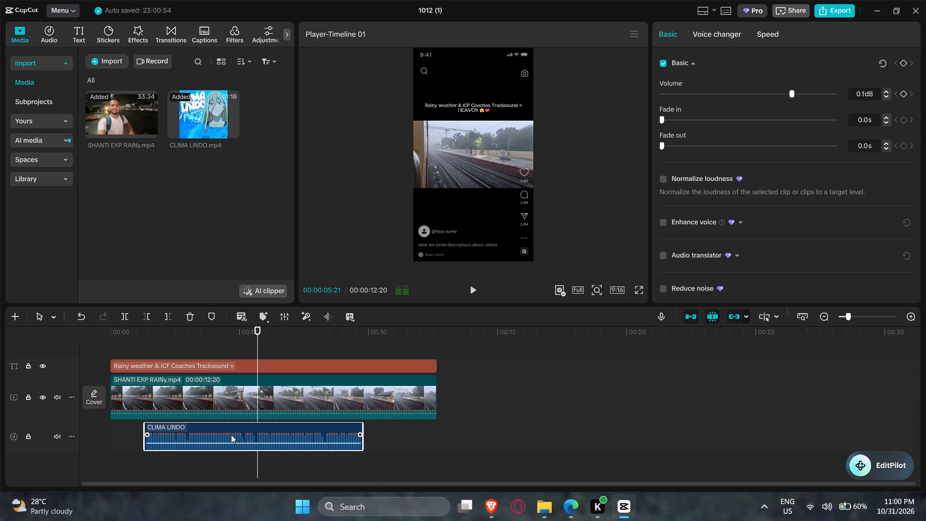
{"action": "left_click_drag", "start_coordinate": [231, 435], "coordinate": [202, 433]}
{"action": "left_click_drag", "start_coordinate": [329, 429], "coordinate": [333, 428]}
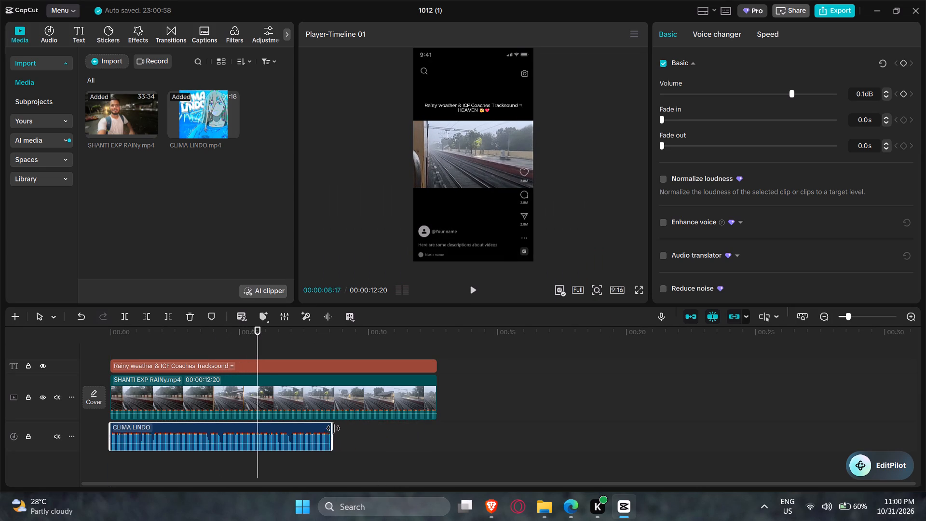
{"action": "left_click_drag", "start_coordinate": [333, 428], "coordinate": [436, 428]}
{"action": "key", "text": "space"}
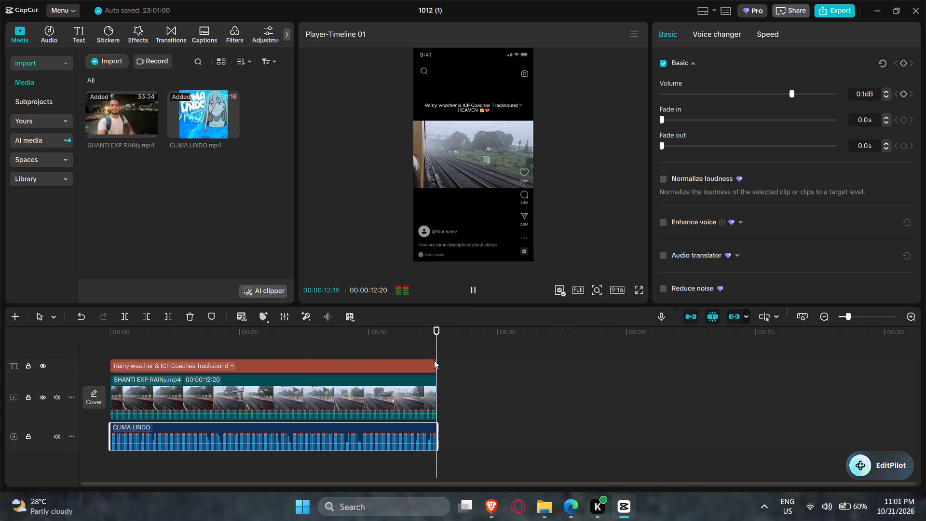
Delete the word Tracksound from the caption and add a space before the equals sign.
{"action": "left_click", "coordinate": [421, 360]}
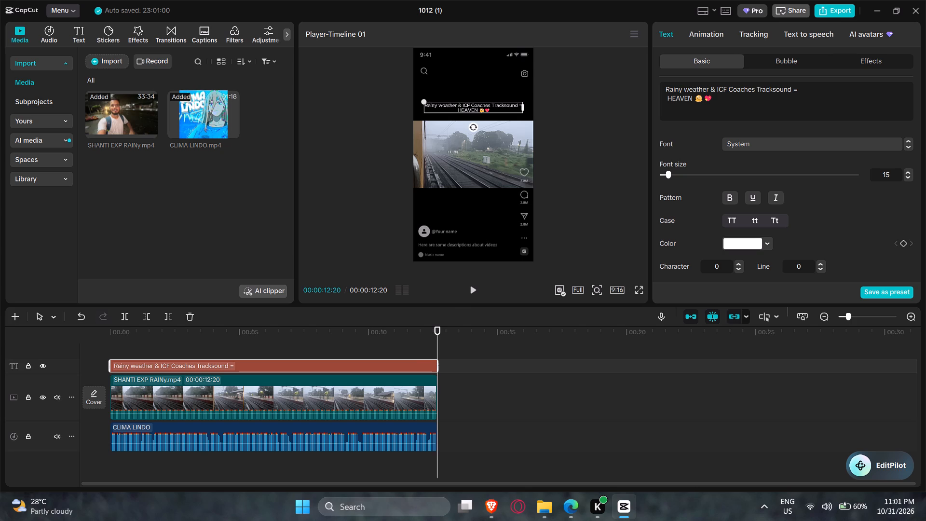
{"action": "left_click_drag", "start_coordinate": [794, 89], "coordinate": [756, 92]}
{"action": "key", "text": "BackSpace"}
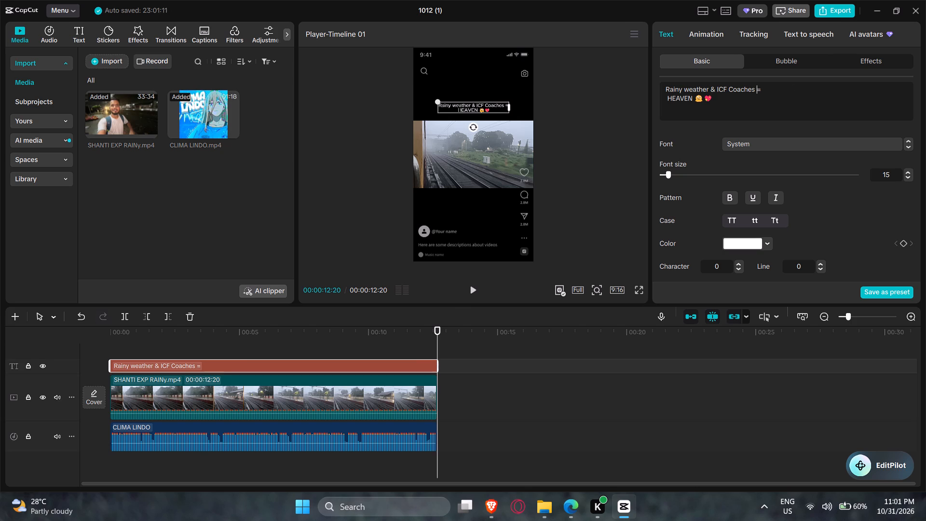
{"action": "key", "text": "space"}
{"action": "left_click", "coordinate": [636, 298]}
{"action": "left_click", "coordinate": [637, 281]}
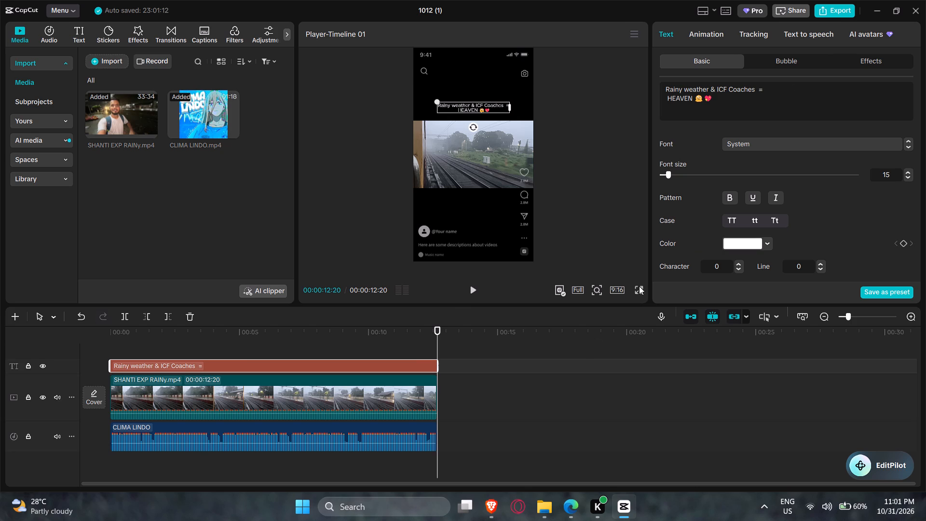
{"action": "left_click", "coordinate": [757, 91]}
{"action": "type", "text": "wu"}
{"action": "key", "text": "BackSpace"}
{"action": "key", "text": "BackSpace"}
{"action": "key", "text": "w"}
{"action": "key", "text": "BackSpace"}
Preview the video with the shortened caption in full screen.
{"action": "left_click", "coordinate": [547, 345]}
{"action": "left_click", "coordinate": [641, 298]}
{"action": "left_click", "coordinate": [638, 293]}
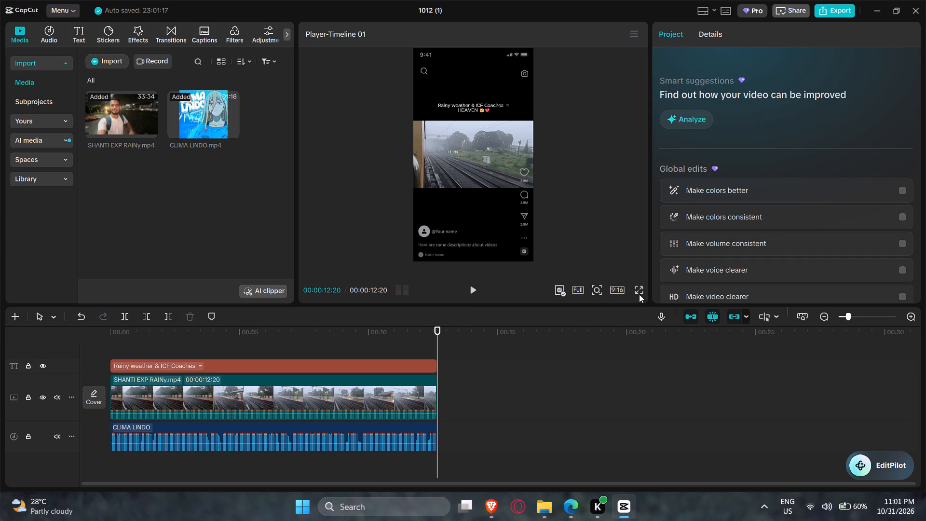
{"action": "key", "text": "space"}
{"action": "key", "text": "Escape"}
Enlarge the caption slightly on the preview by scaling its text box.
{"action": "left_click", "coordinate": [483, 97]}
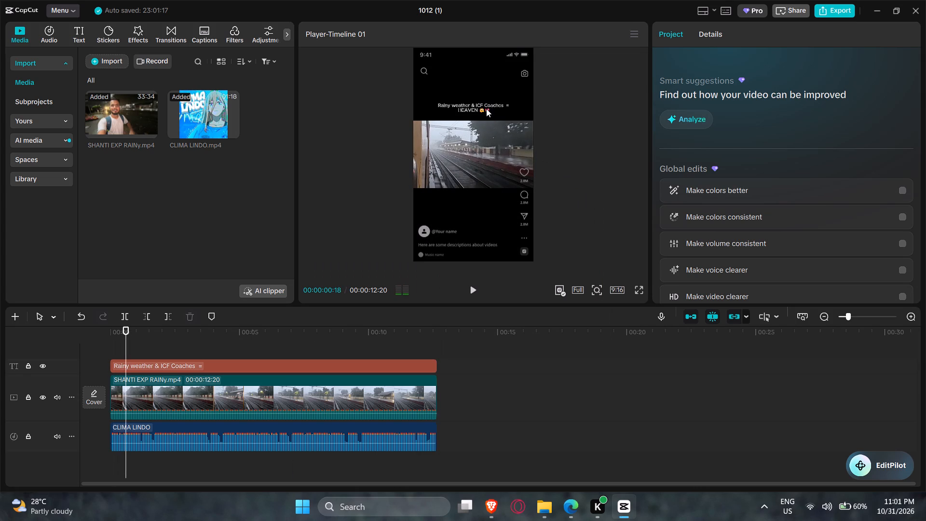
{"action": "left_click", "coordinate": [486, 109]}
{"action": "left_click_drag", "start_coordinate": [508, 110], "coordinate": [514, 110]}
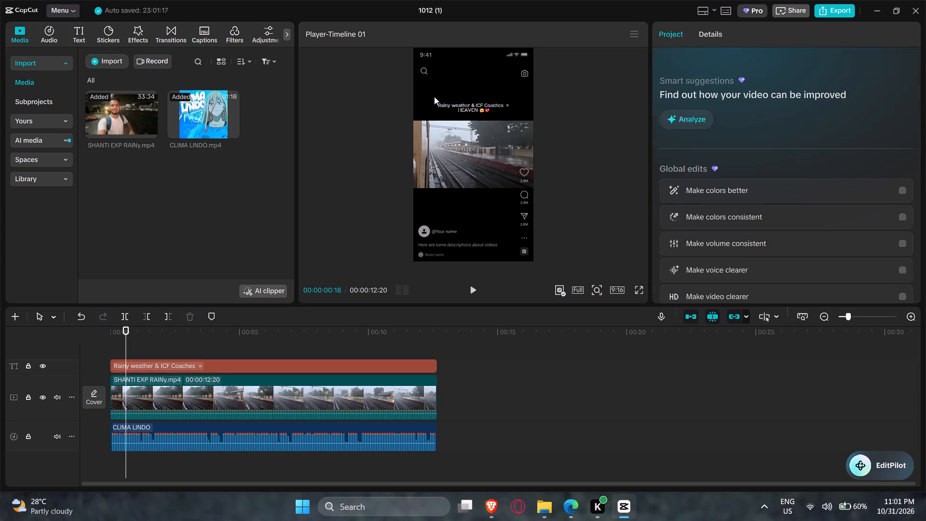
{"action": "left_click", "coordinate": [444, 103]}
{"action": "left_click_drag", "start_coordinate": [436, 102], "coordinate": [426, 98]}
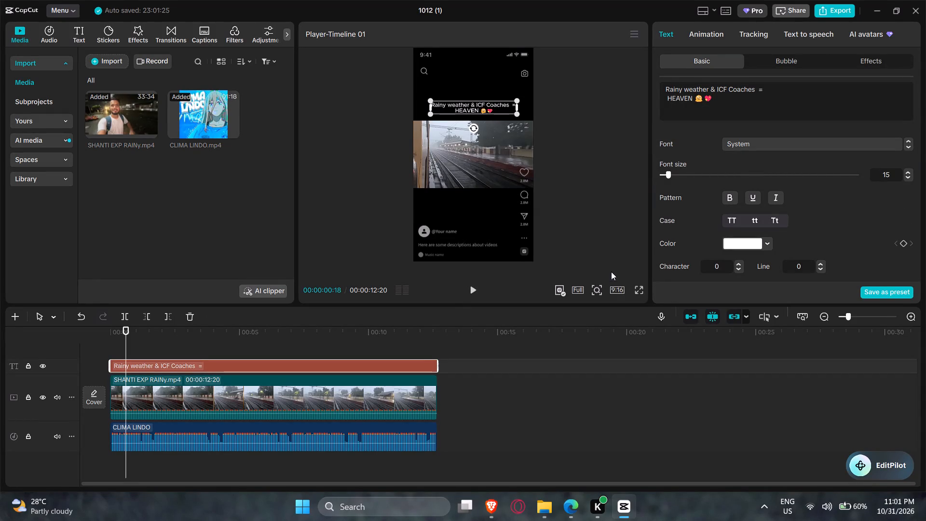
Preview the video with the enlarged caption in full screen.
{"action": "left_click", "coordinate": [637, 290]}
{"action": "key", "text": "space"}
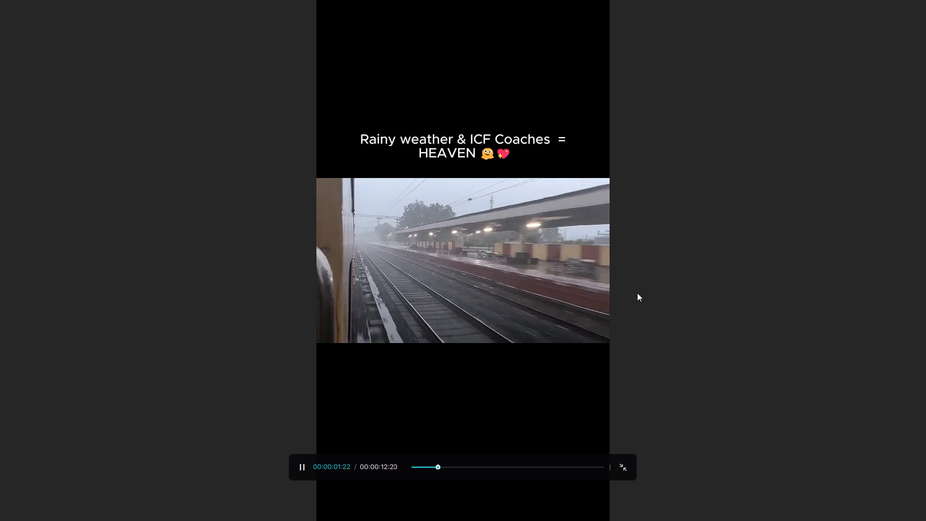
{"action": "key", "text": "Escape"}
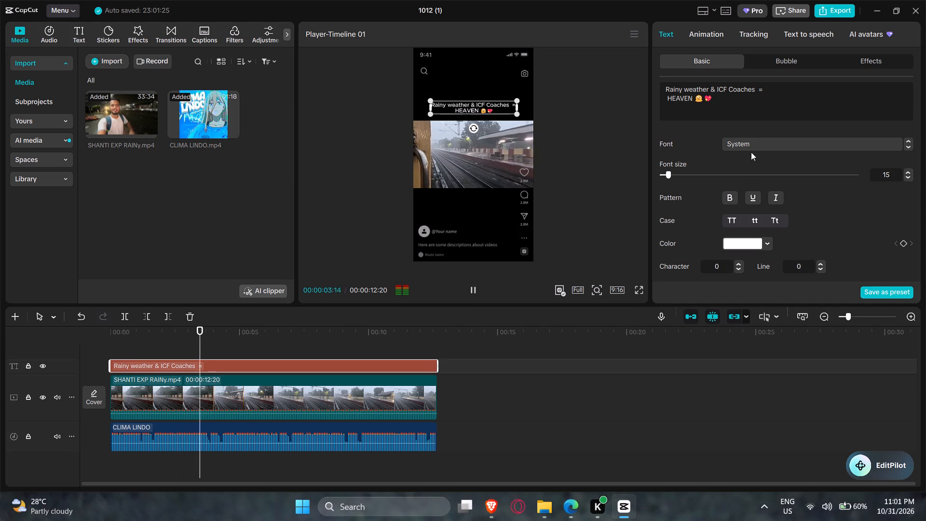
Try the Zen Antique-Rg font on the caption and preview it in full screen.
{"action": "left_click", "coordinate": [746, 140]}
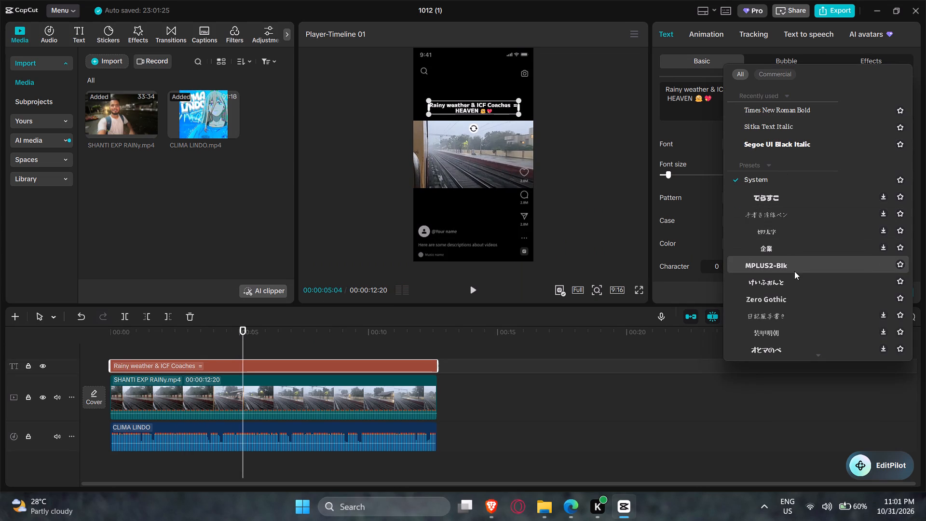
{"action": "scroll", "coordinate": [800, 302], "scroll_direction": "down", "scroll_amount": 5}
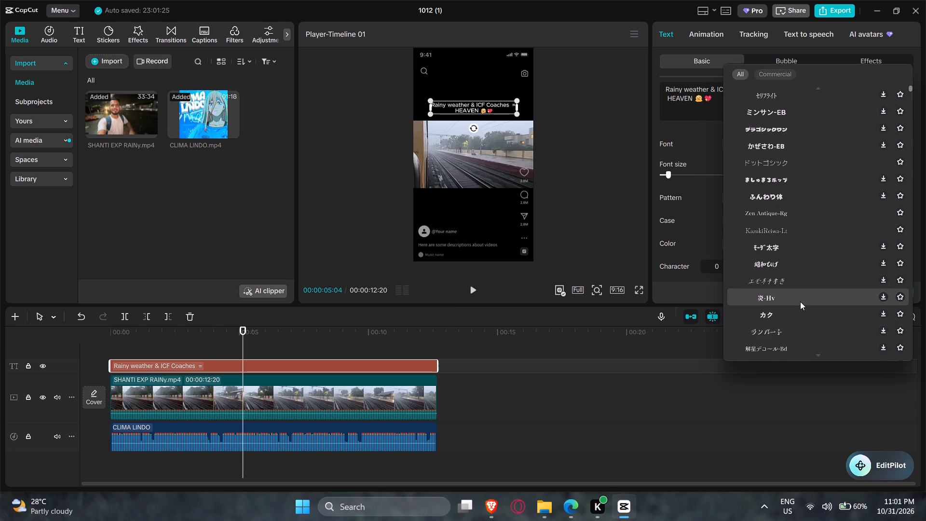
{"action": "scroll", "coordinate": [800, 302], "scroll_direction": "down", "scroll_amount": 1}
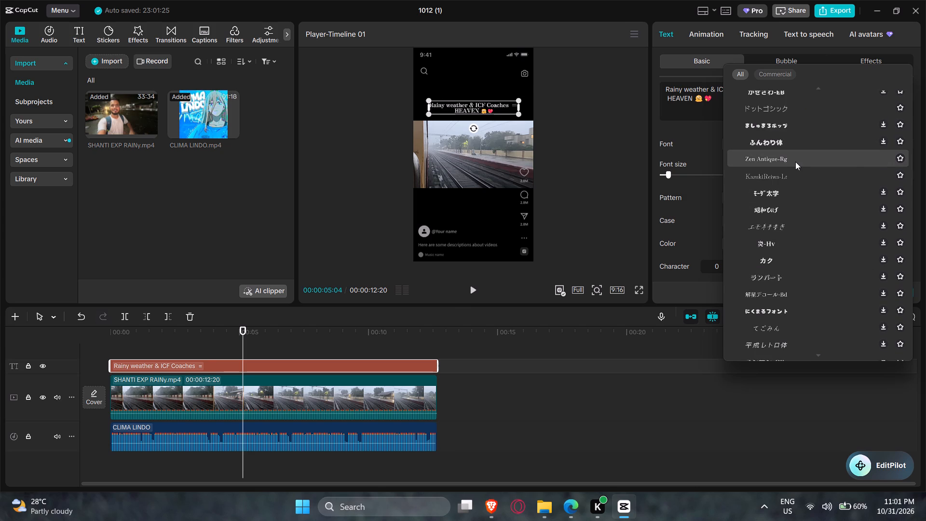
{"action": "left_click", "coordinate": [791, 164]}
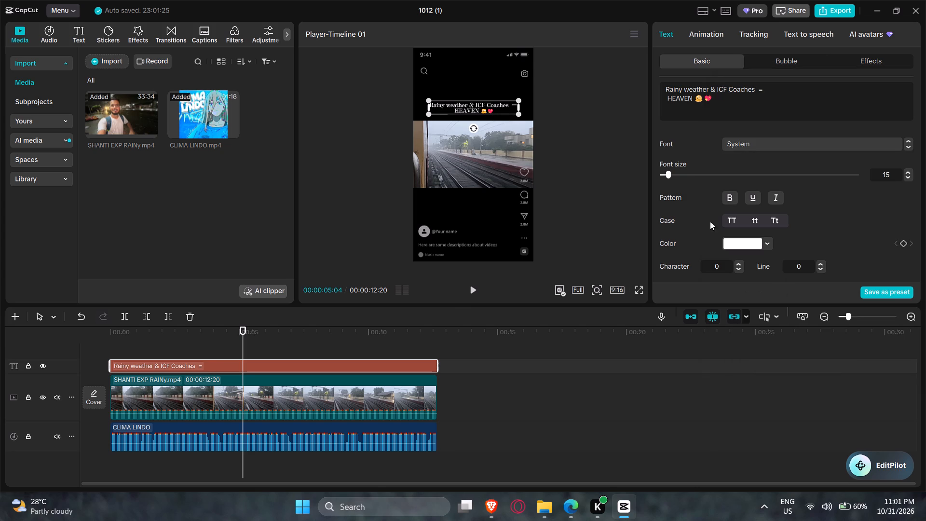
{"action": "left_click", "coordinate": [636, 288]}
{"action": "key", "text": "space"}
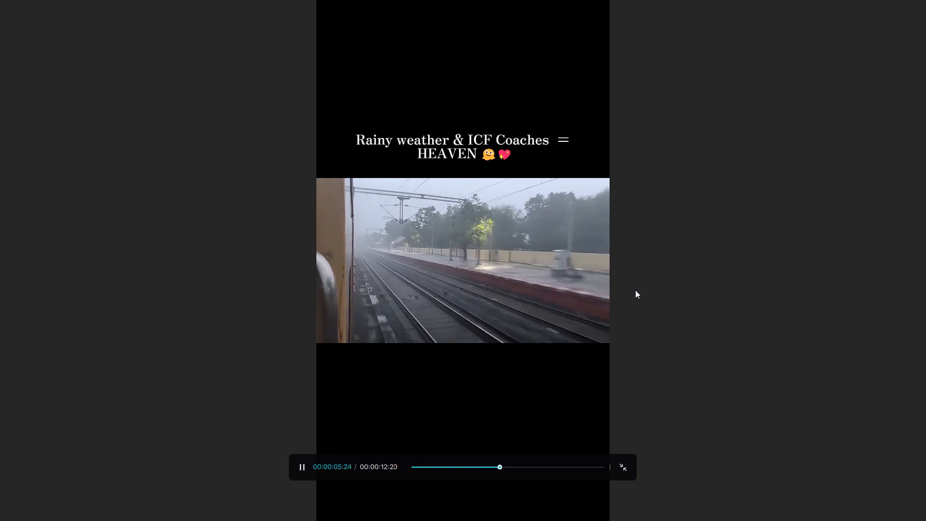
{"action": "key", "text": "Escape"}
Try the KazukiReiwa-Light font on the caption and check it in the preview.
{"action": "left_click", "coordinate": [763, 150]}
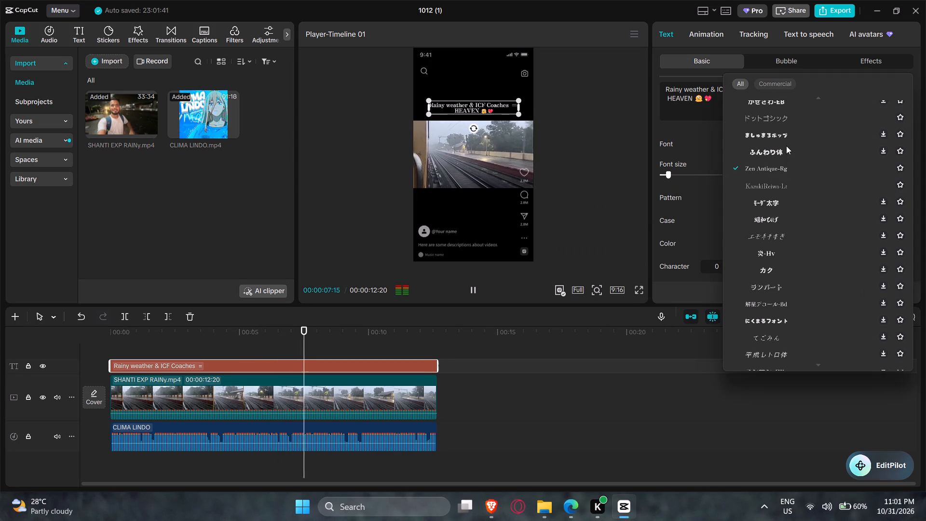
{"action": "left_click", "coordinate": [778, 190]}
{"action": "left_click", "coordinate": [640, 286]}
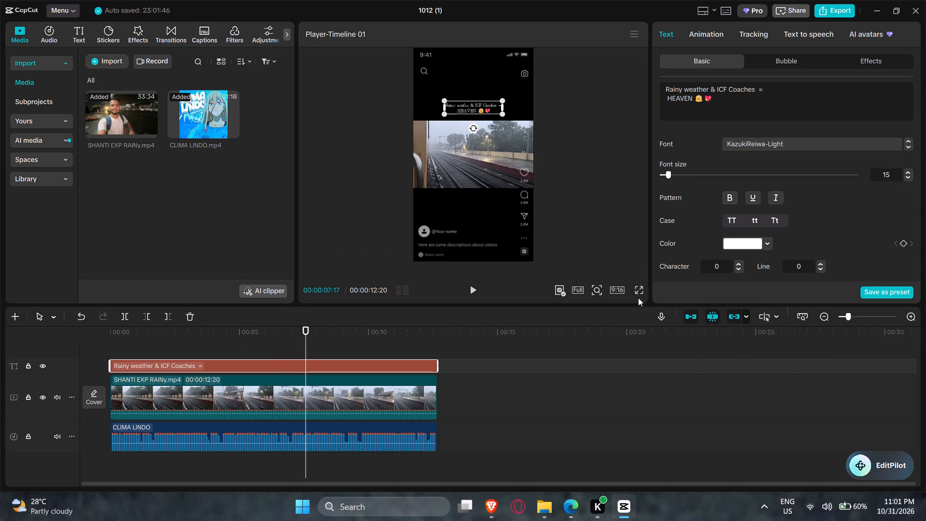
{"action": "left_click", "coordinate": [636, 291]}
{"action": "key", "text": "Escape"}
Change the caption's font to Noto Serif-EB.
{"action": "left_click", "coordinate": [774, 138]}
{"action": "left_click", "coordinate": [782, 145]}
{"action": "scroll", "coordinate": [779, 264], "scroll_direction": "down", "scroll_amount": 2}
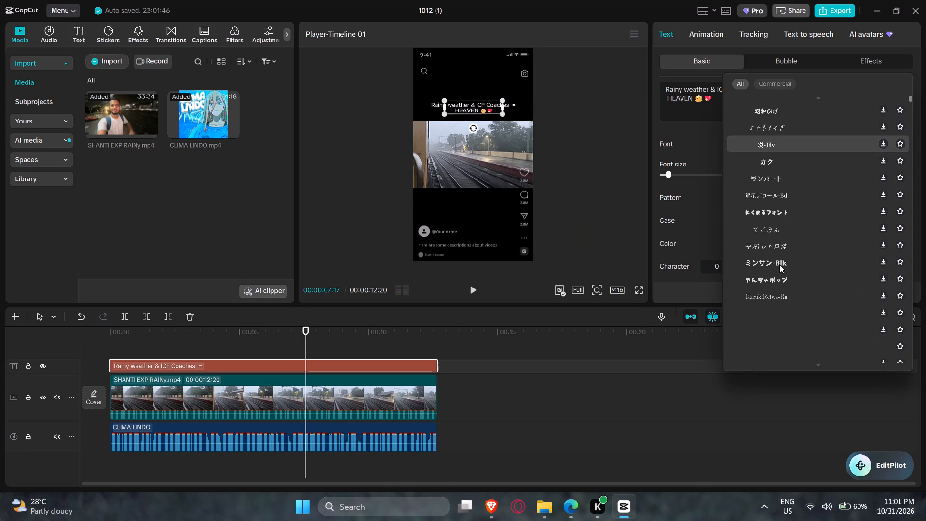
{"action": "scroll", "coordinate": [787, 243], "scroll_direction": "down", "scroll_amount": 2}
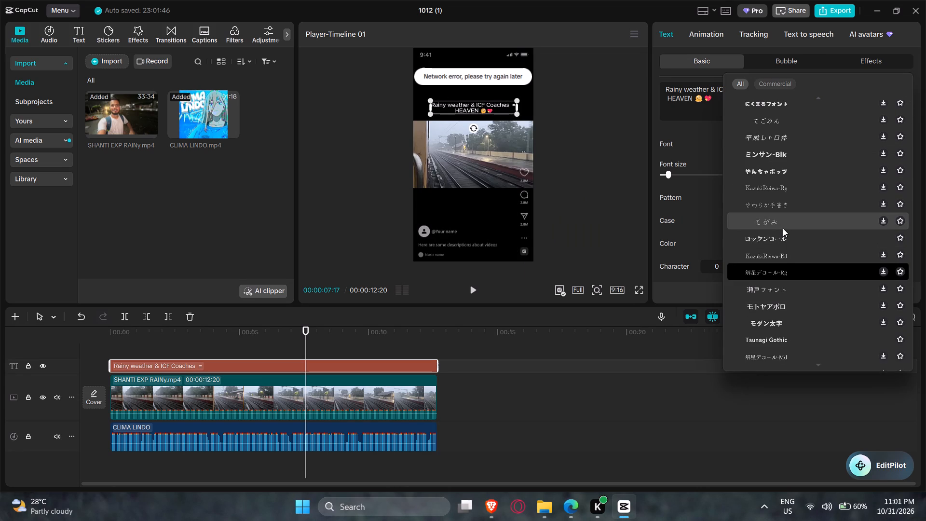
{"action": "scroll", "coordinate": [784, 314], "scroll_direction": "down", "scroll_amount": 4}
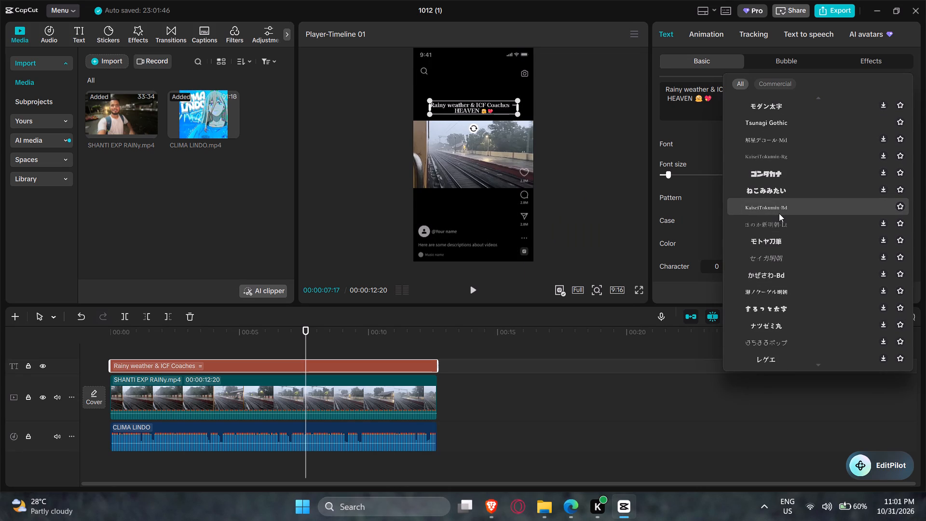
{"action": "scroll", "coordinate": [799, 295], "scroll_direction": "down", "scroll_amount": 8}
{"action": "scroll", "coordinate": [799, 295], "scroll_direction": "down", "scroll_amount": 17}
{"action": "scroll", "coordinate": [785, 207], "scroll_direction": "up", "scroll_amount": 4}
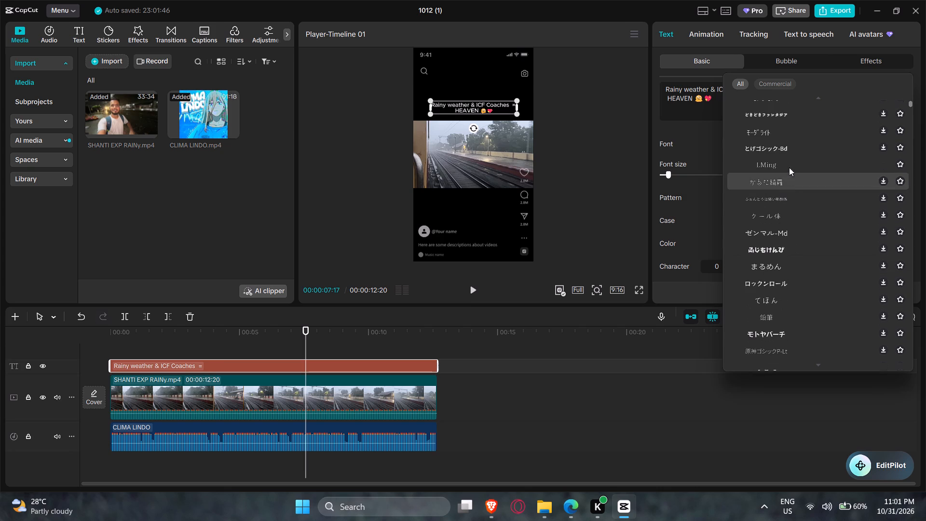
{"action": "scroll", "coordinate": [800, 195], "scroll_direction": "down", "scroll_amount": 6}
{"action": "scroll", "coordinate": [809, 260], "scroll_direction": "down", "scroll_amount": 6}
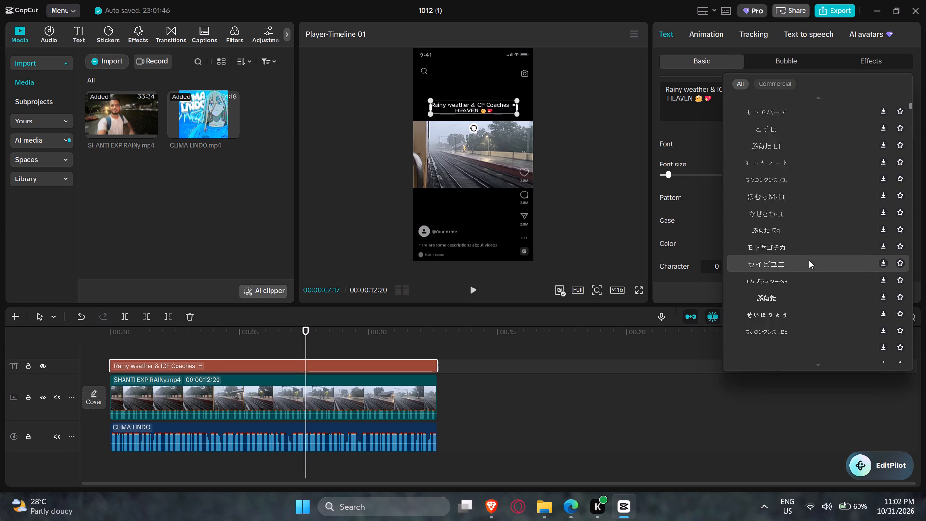
{"action": "scroll", "coordinate": [809, 260], "scroll_direction": "down", "scroll_amount": 11}
{"action": "scroll", "coordinate": [809, 260], "scroll_direction": "down", "scroll_amount": 11}
{"action": "scroll", "coordinate": [809, 260], "scroll_direction": "up", "scroll_amount": 6}
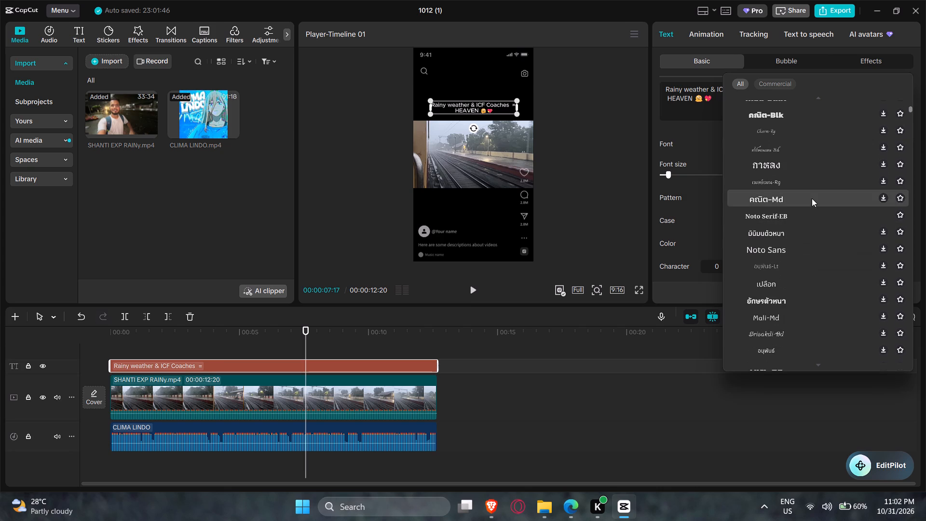
{"action": "left_click", "coordinate": [812, 217]}
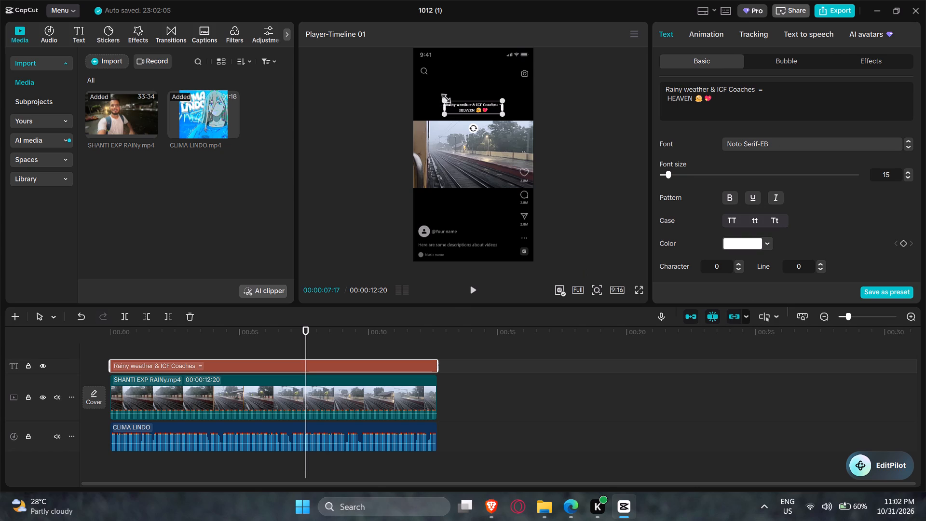
Enlarge the caption on the preview by scaling its text box to nearly the train clip's width.
{"action": "left_click_drag", "start_coordinate": [441, 96], "coordinate": [418, 87]}
{"action": "left_click", "coordinate": [637, 293]}
{"action": "key", "text": "space"}
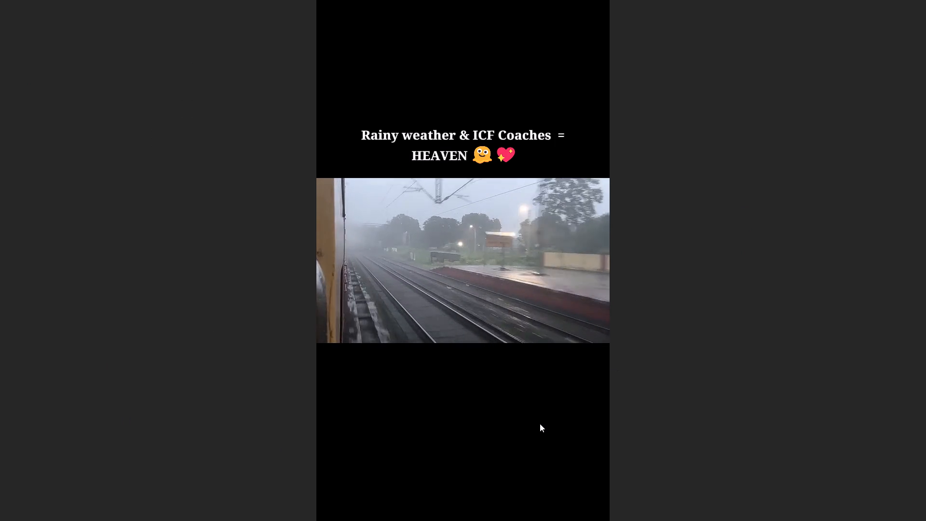
{"action": "key", "text": "Escape"}
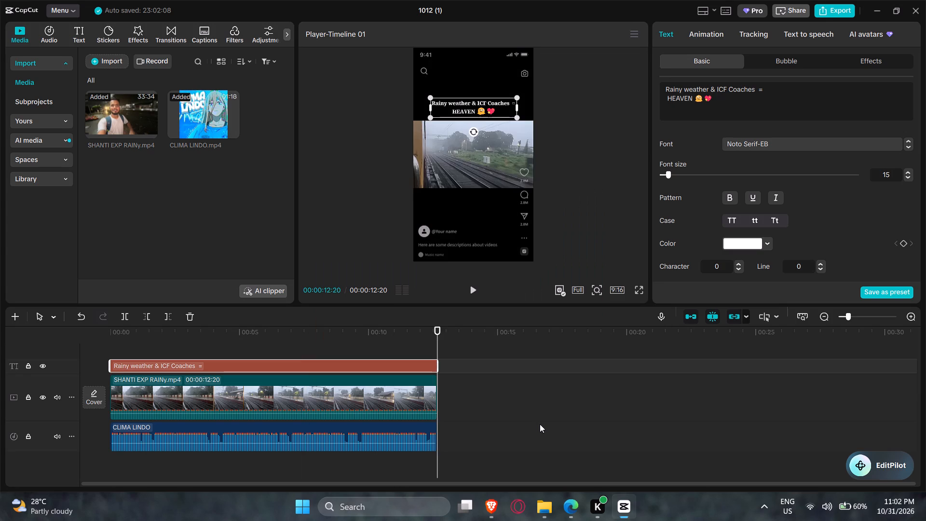
{"action": "key", "text": "space"}
{"action": "left_click", "coordinate": [636, 286]}
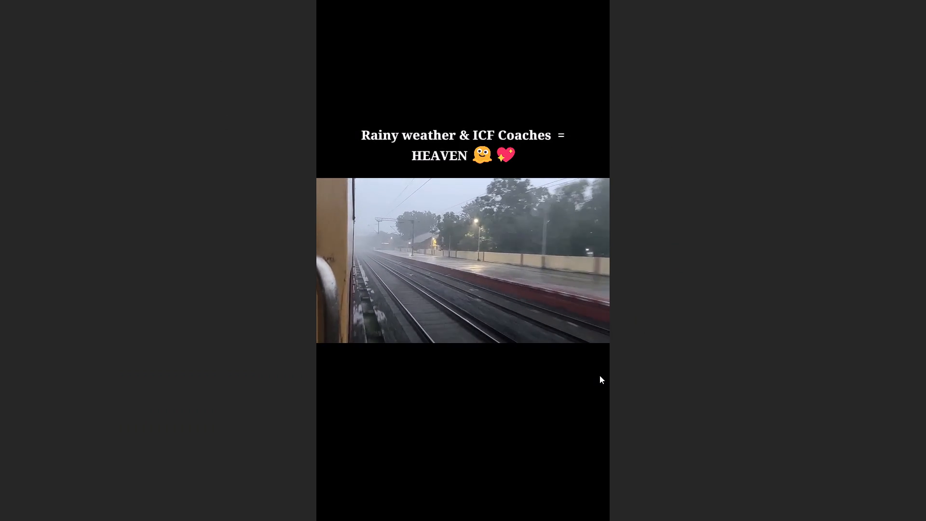
{"action": "left_click", "coordinate": [372, 433]}
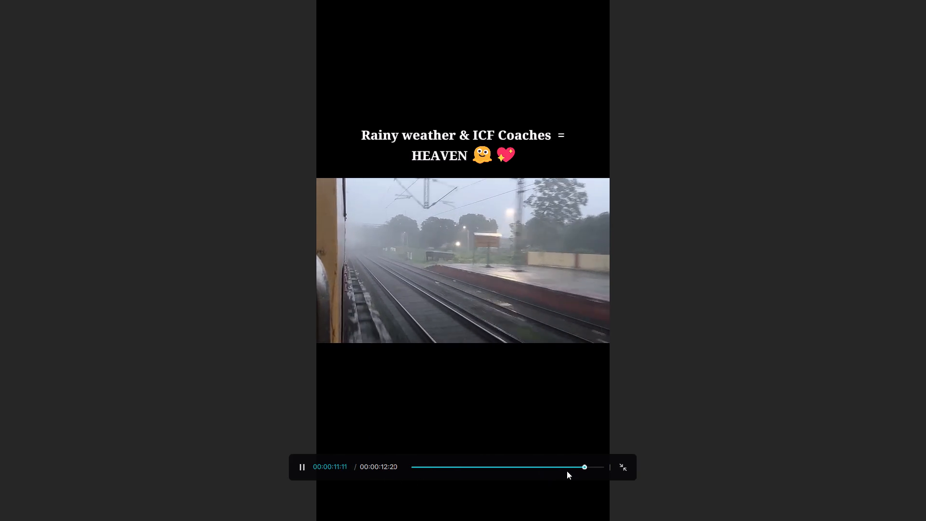
{"action": "left_click_drag", "start_coordinate": [566, 471], "coordinate": [433, 477]}
{"action": "left_click_drag", "start_coordinate": [416, 468], "coordinate": [406, 468]}
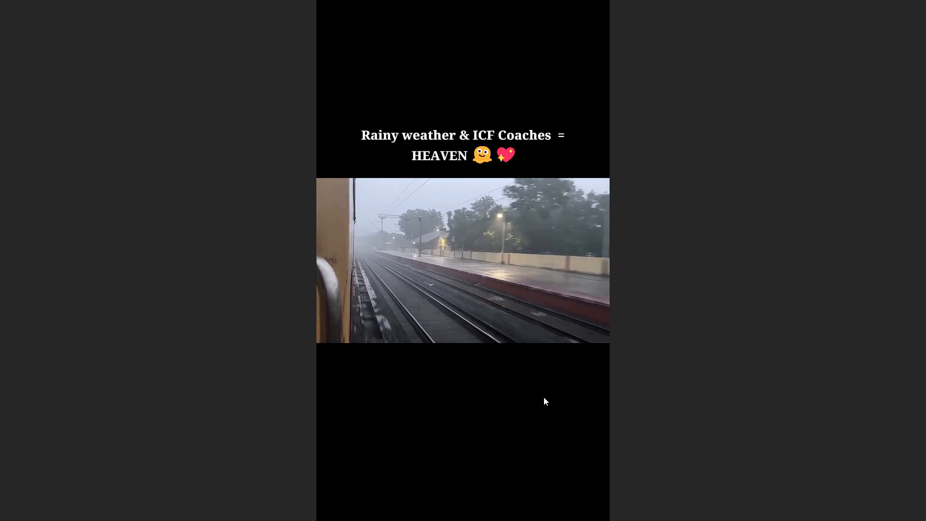
{"action": "left_click", "coordinate": [514, 446]}
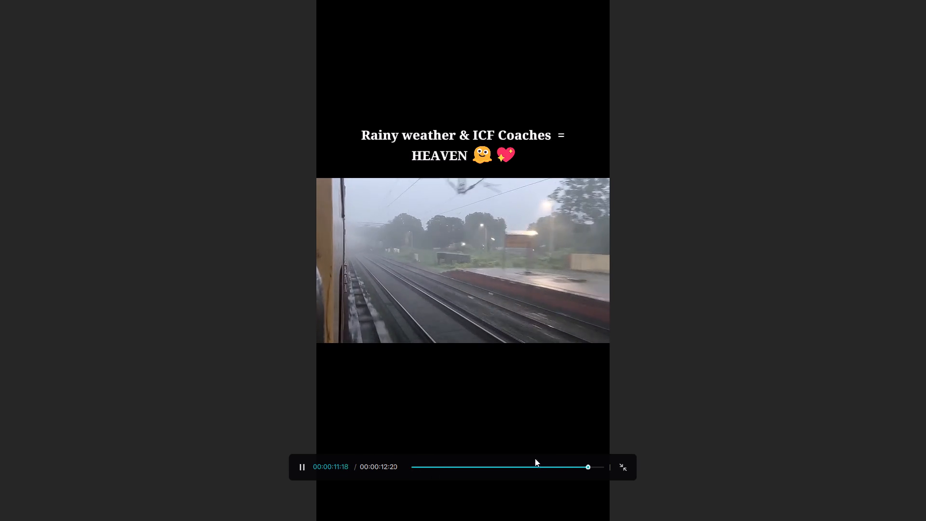
{"action": "left_click_drag", "start_coordinate": [417, 469], "coordinate": [404, 467]}
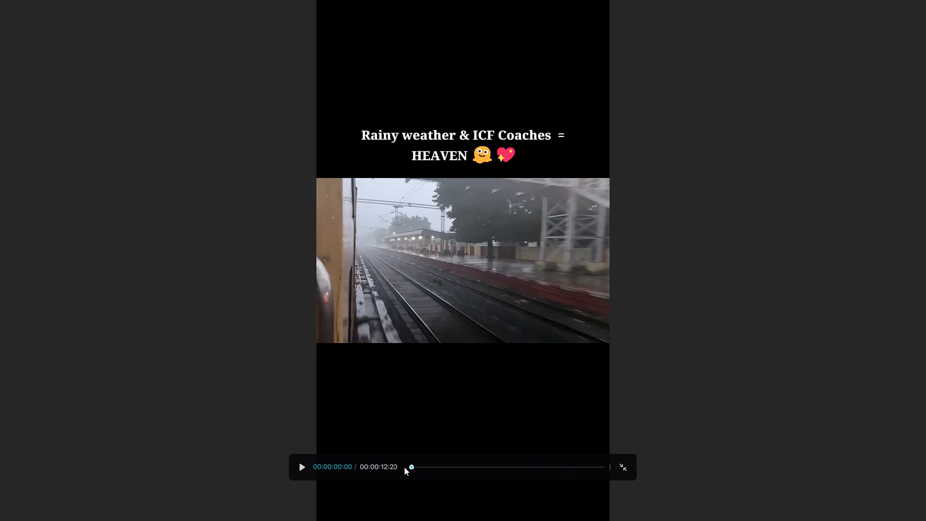
{"action": "left_click", "coordinate": [295, 463]}
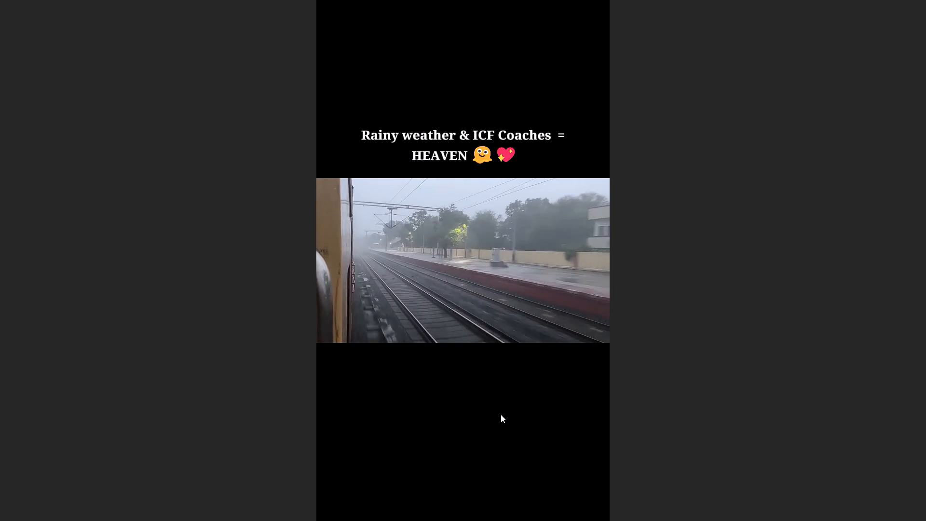
{"action": "left_click", "coordinate": [395, 398]}
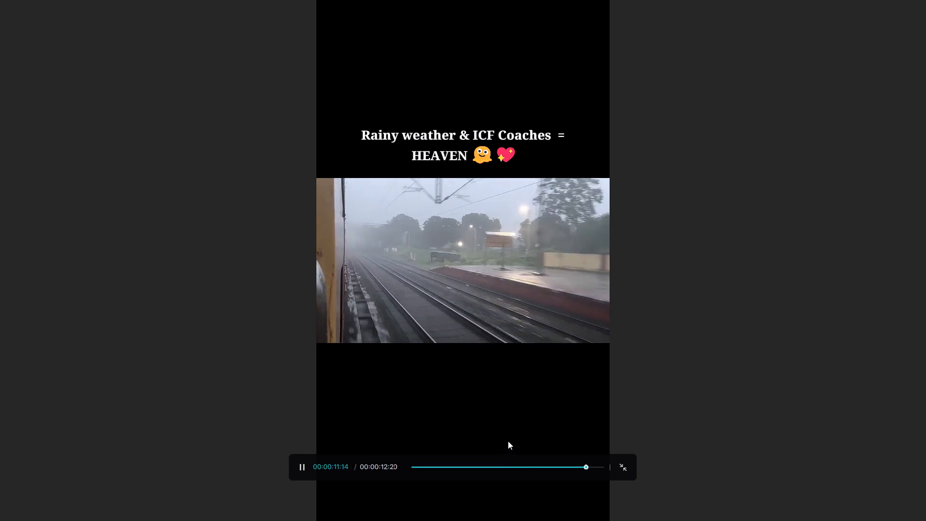
{"action": "key", "text": "Escape"}
Combine the caption, train clip and CLIMA LINDO audio on the timeline into one compound clip.
{"action": "left_click", "coordinate": [841, 14]}
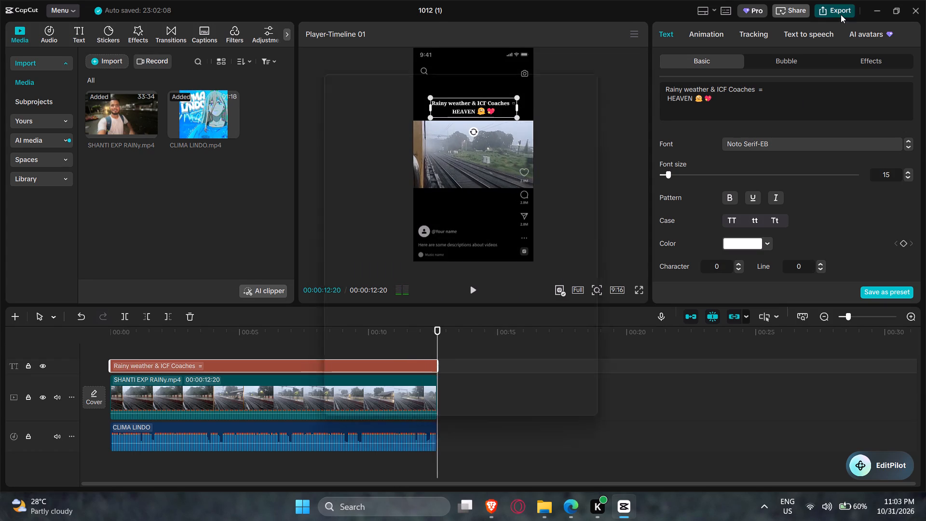
{"action": "left_click", "coordinate": [367, 411]}
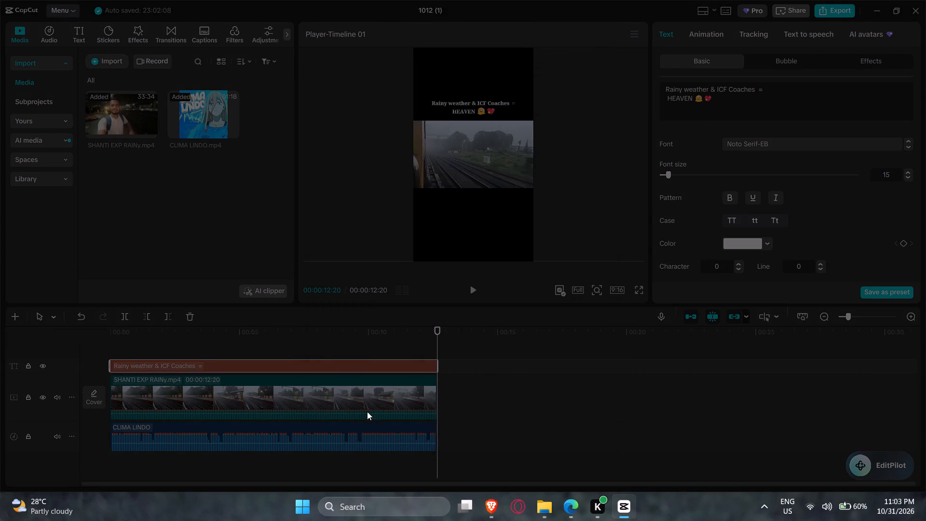
{"action": "key", "text": "ctrl+a"}
{"action": "right_click", "coordinate": [368, 411]}
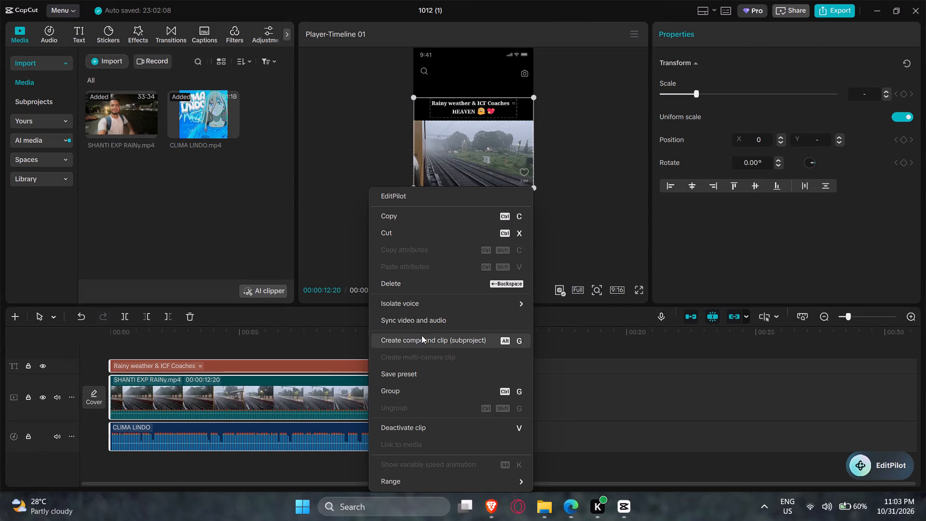
{"action": "left_click", "coordinate": [431, 338]}
Pre-process the compound clip, and deselect it once processing is done.
{"action": "right_click", "coordinate": [309, 425]}
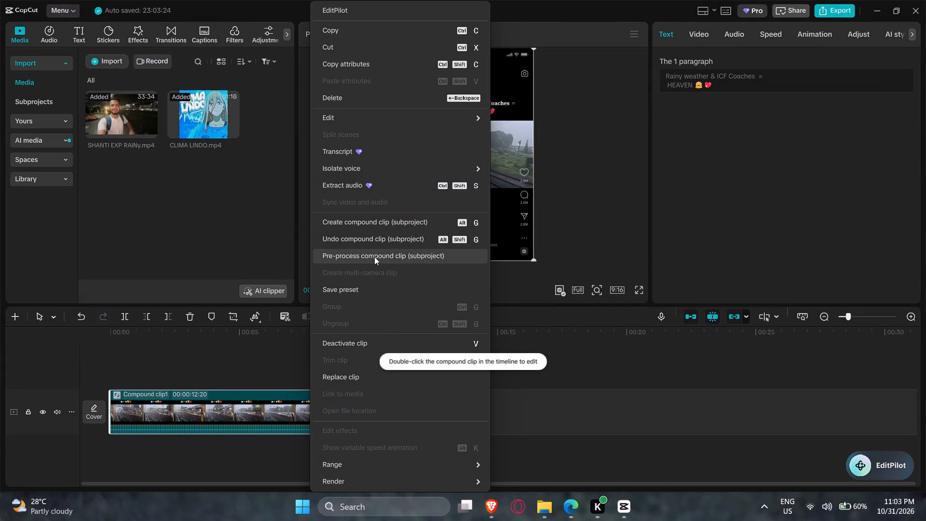
{"action": "left_click", "coordinate": [374, 256]}
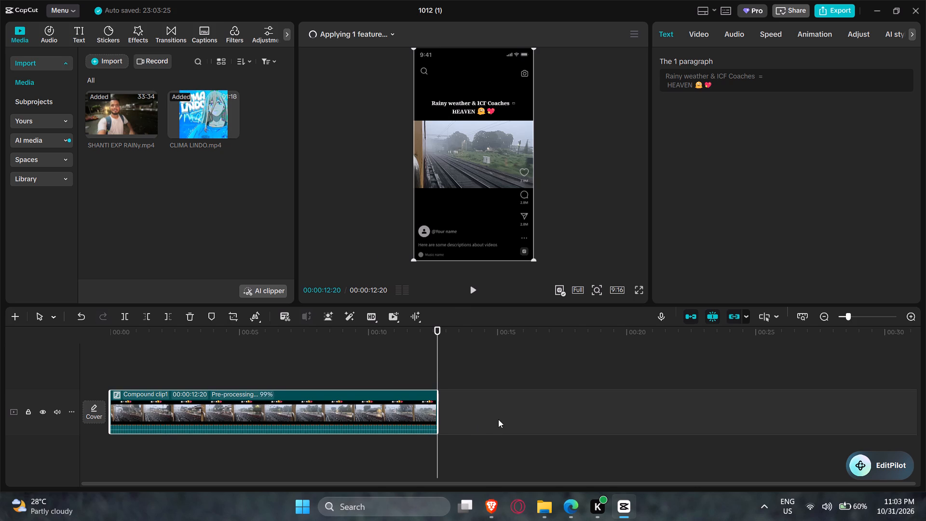
{"action": "left_click", "coordinate": [498, 419]}
Close project 1012 (1) and exit CapCut.
{"action": "left_click", "coordinate": [918, 19]}
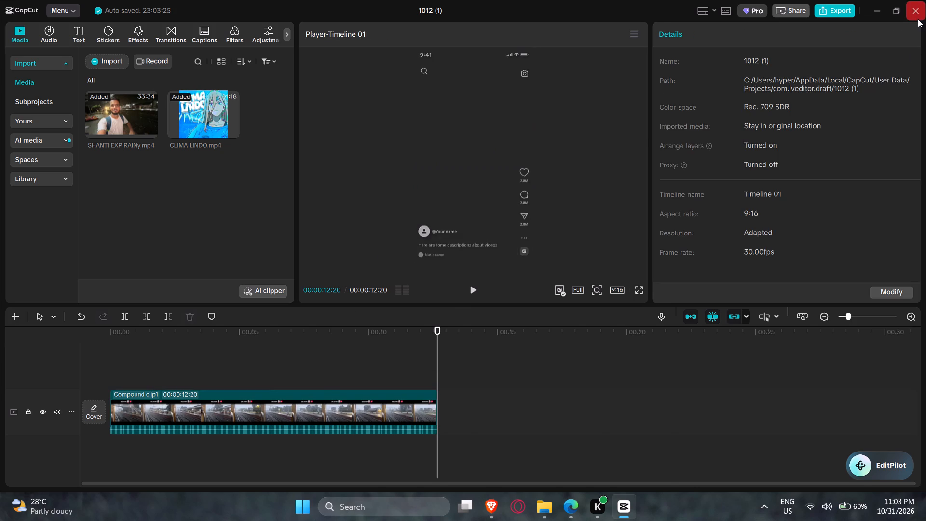
{"action": "left_click", "coordinate": [906, 17]}
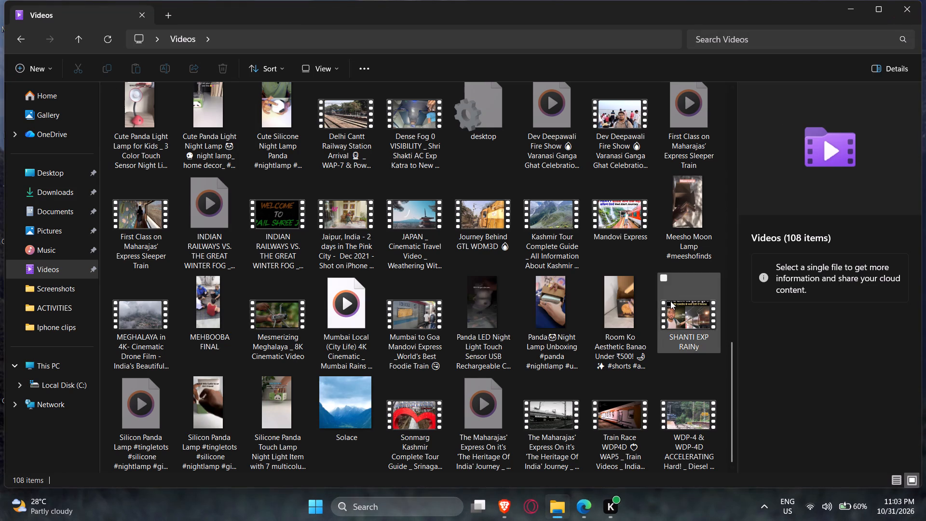
Open the AppData folder with the Run command and enter its Local folder.
{"action": "key", "text": "super+r"}
{"action": "key", "text": "Return"}
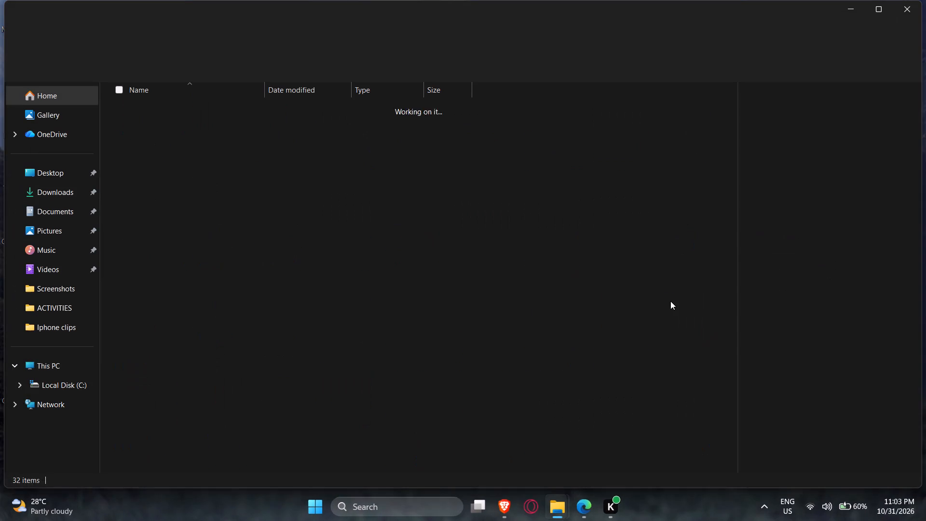
{"action": "double_click", "coordinate": [189, 107]}
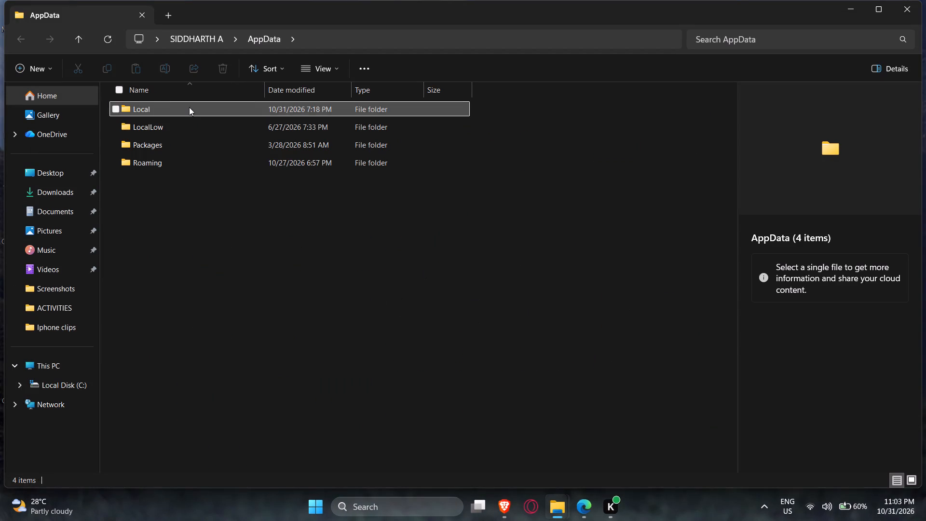
Search Windows for "ca" and relaunch CapCut.
{"action": "type", "text": "ca"}
{"action": "left_click", "coordinate": [320, 165]}
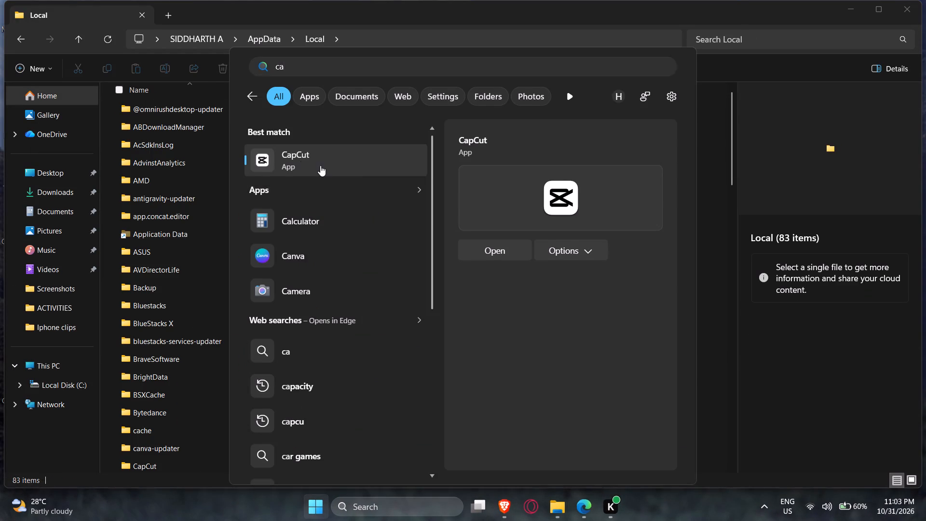
In File Explorer, go from Local through CapCut, User Data and Projects to the com.lveditor.draft folder.
{"action": "scroll", "coordinate": [209, 312], "scroll_direction": "down", "scroll_amount": 1}
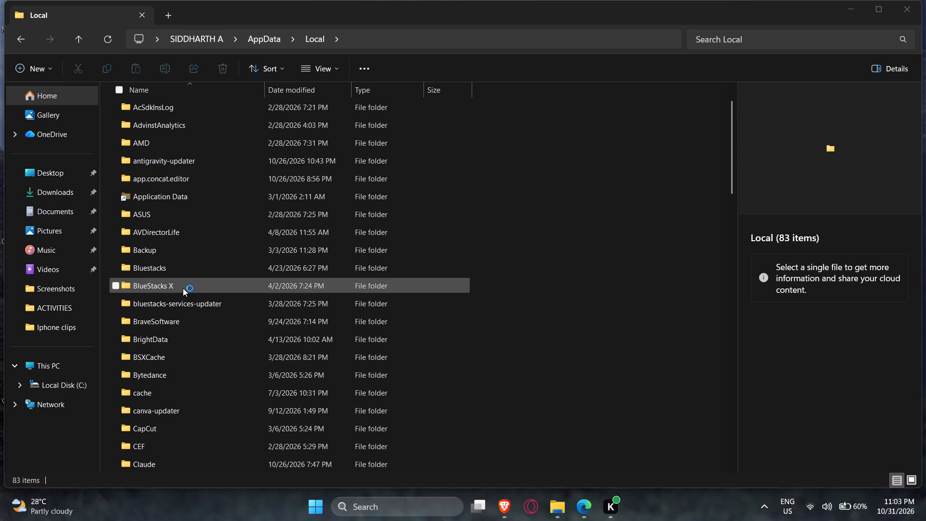
{"action": "double_click", "coordinate": [234, 430]}
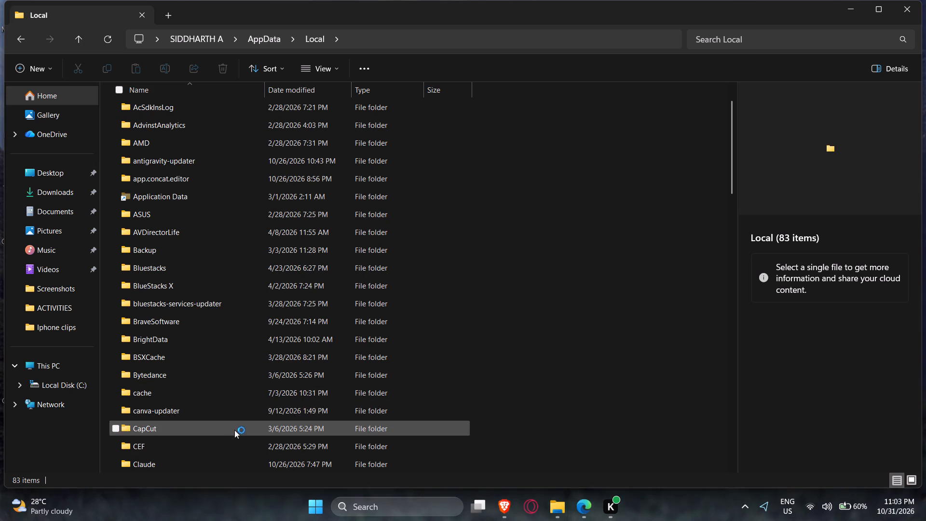
{"action": "left_click", "coordinate": [195, 129]}
{"action": "double_click", "coordinate": [196, 124]}
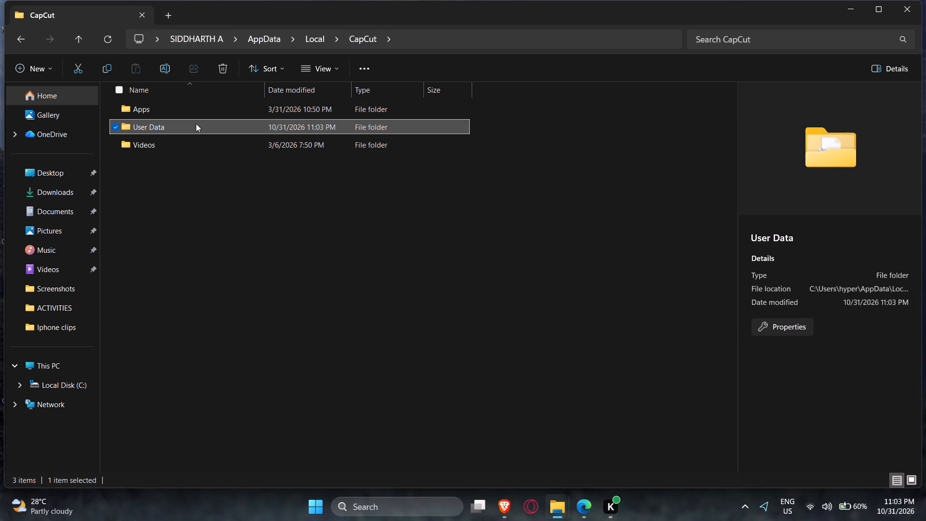
{"action": "scroll", "coordinate": [208, 285], "scroll_direction": "down", "scroll_amount": 3}
{"action": "double_click", "coordinate": [216, 356]}
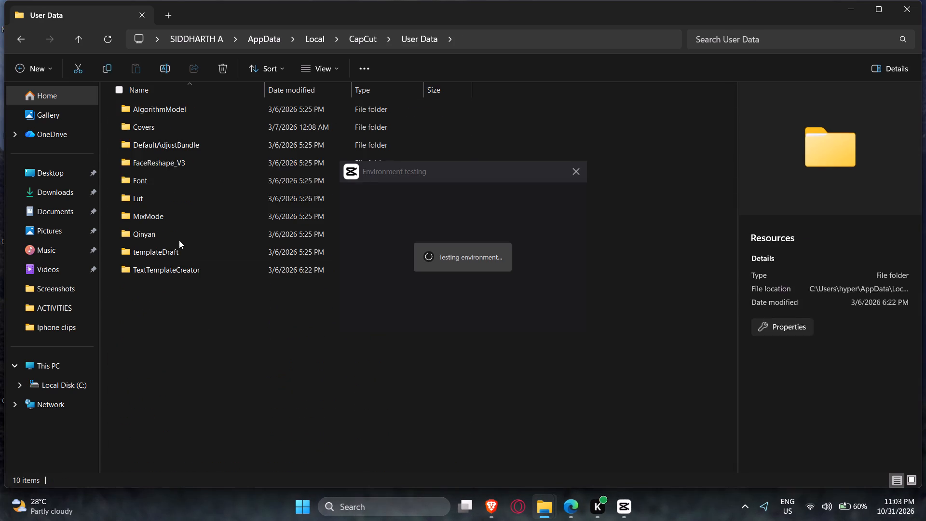
{"action": "left_click", "coordinate": [24, 35]}
{"action": "scroll", "coordinate": [226, 351], "scroll_direction": "down", "scroll_amount": 3}
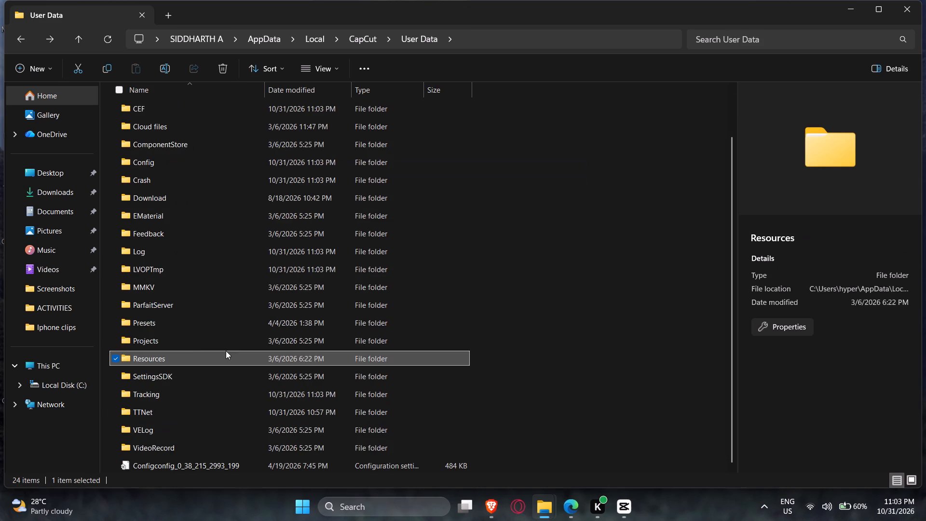
{"action": "left_click", "coordinate": [186, 336]}
{"action": "double_click", "coordinate": [191, 339]}
{"action": "scroll", "coordinate": [200, 343], "scroll_direction": "down", "scroll_amount": 4}
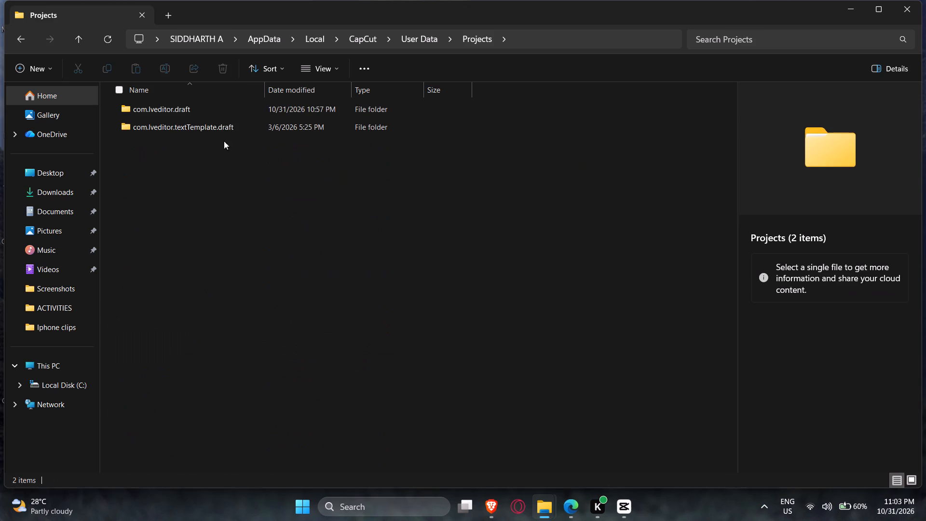
{"action": "double_click", "coordinate": [231, 111]}
Look for the pre-processed video in the Resources folders of projects 1030 (2) and 1030 (1), returning to com.lveditor.draft.
{"action": "scroll", "coordinate": [263, 286], "scroll_direction": "down", "scroll_amount": 20}
{"action": "scroll", "coordinate": [263, 286], "scroll_direction": "down", "scroll_amount": 2}
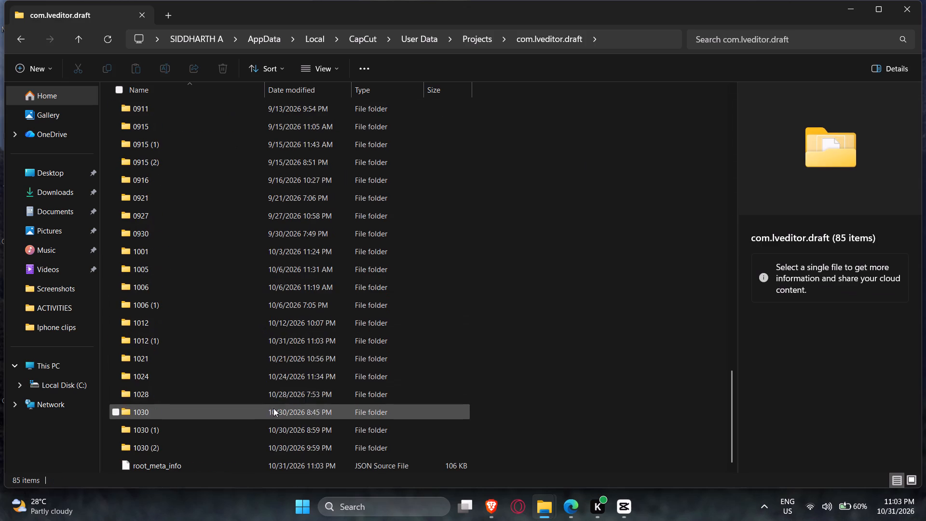
{"action": "double_click", "coordinate": [266, 440]}
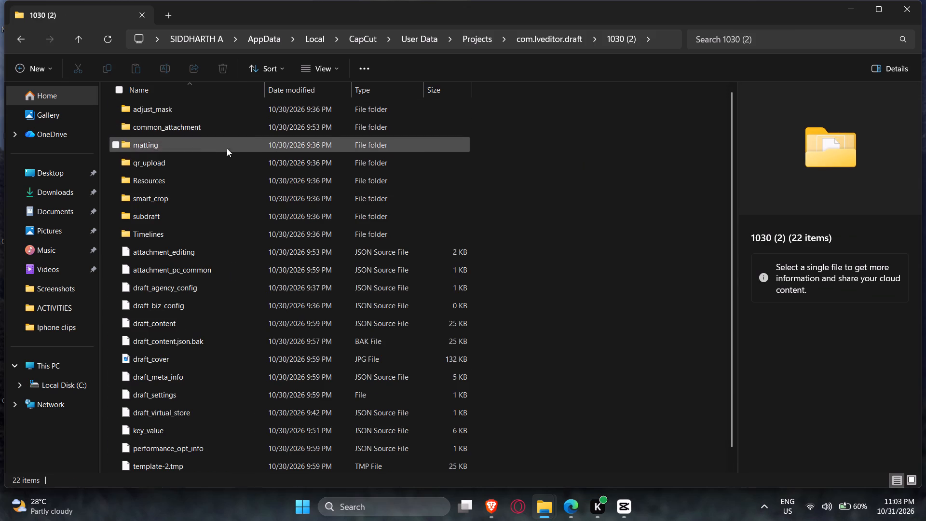
{"action": "double_click", "coordinate": [243, 185]}
{"action": "left_click", "coordinate": [176, 124]}
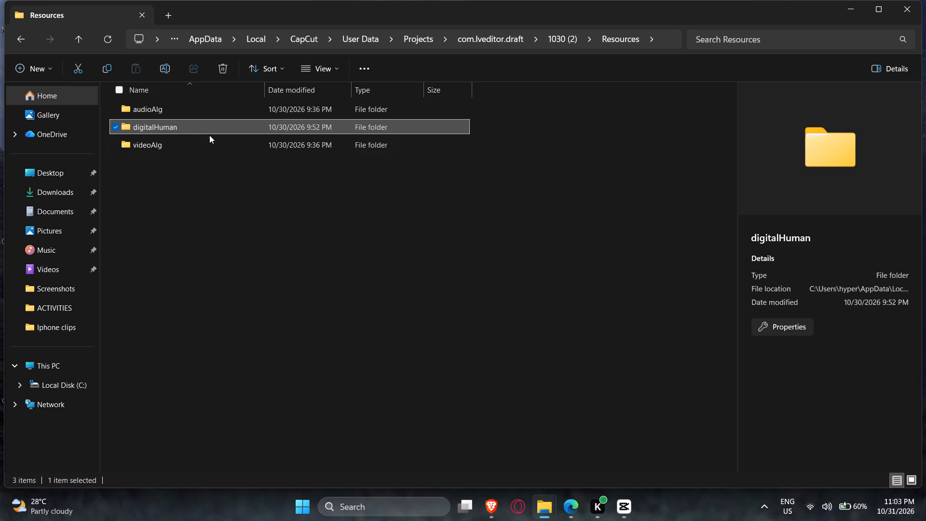
{"action": "left_click", "coordinate": [11, 45]}
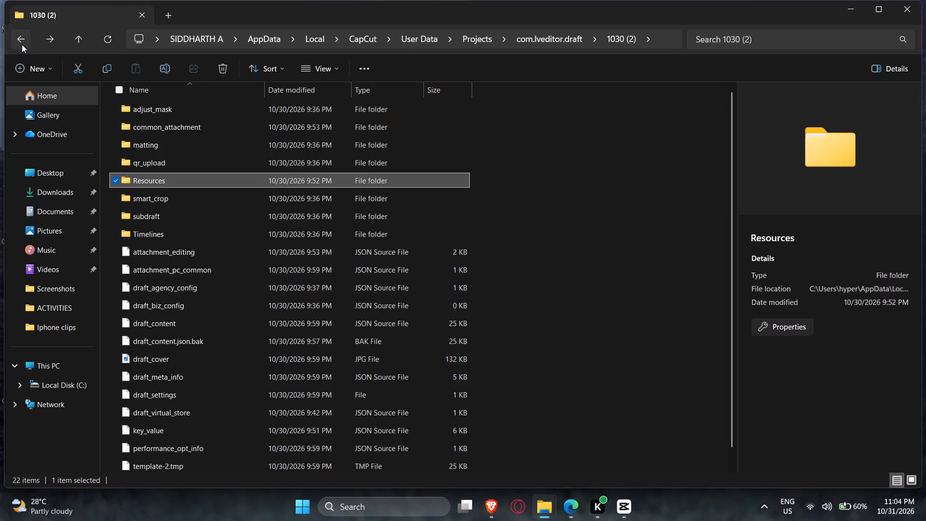
{"action": "left_click", "coordinate": [22, 44]}
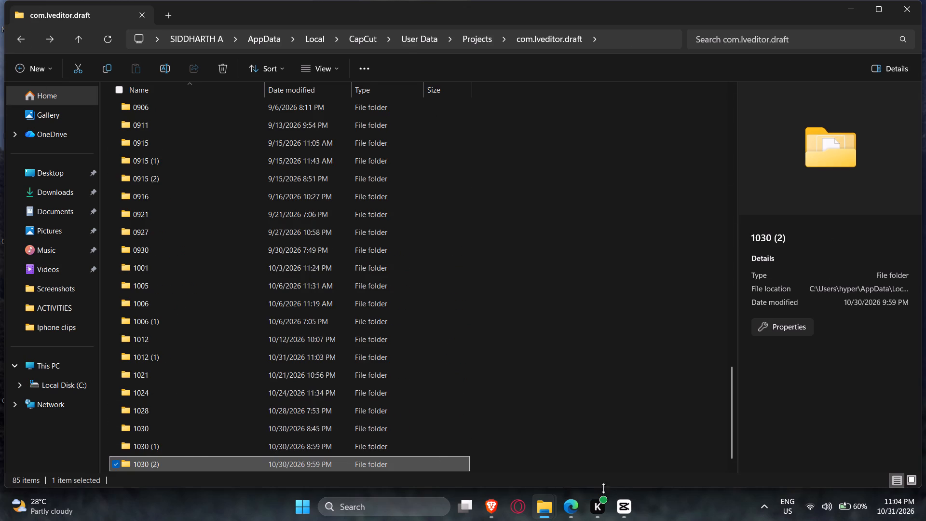
{"action": "left_click", "coordinate": [622, 503]}
{"action": "double_click", "coordinate": [286, 453]}
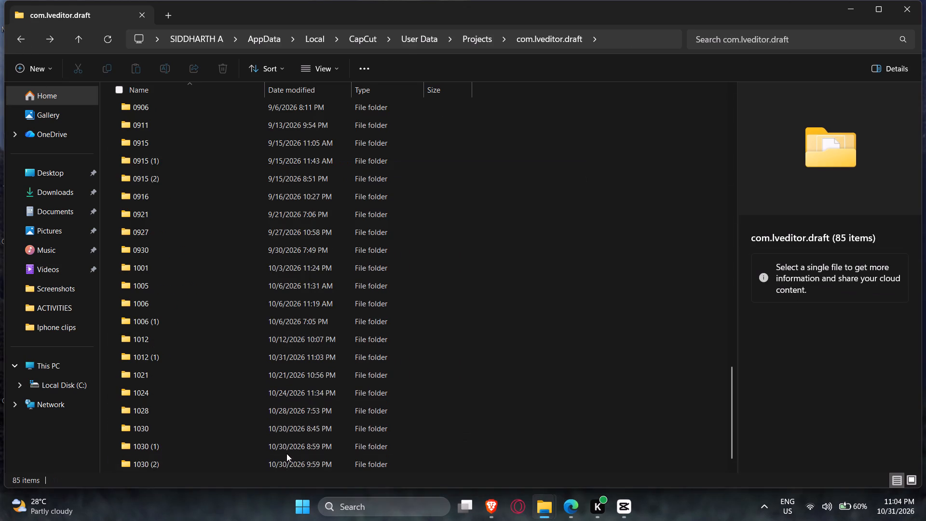
{"action": "double_click", "coordinate": [280, 450]}
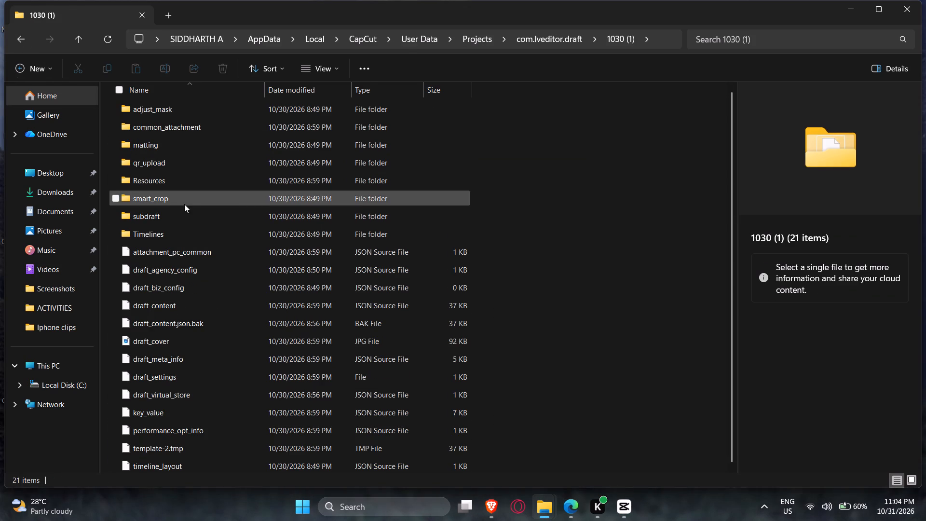
{"action": "double_click", "coordinate": [175, 183]}
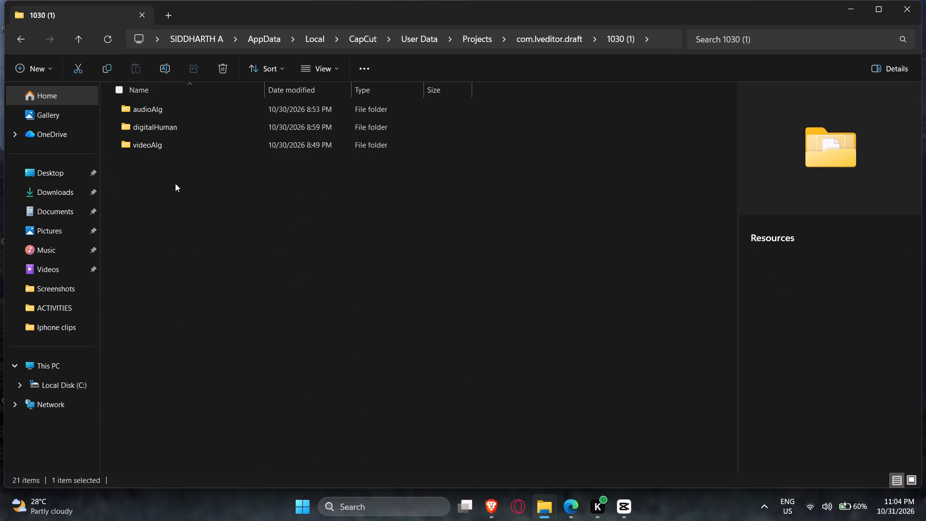
{"action": "left_click", "coordinate": [17, 39]}
{"action": "left_click", "coordinate": [17, 39]}
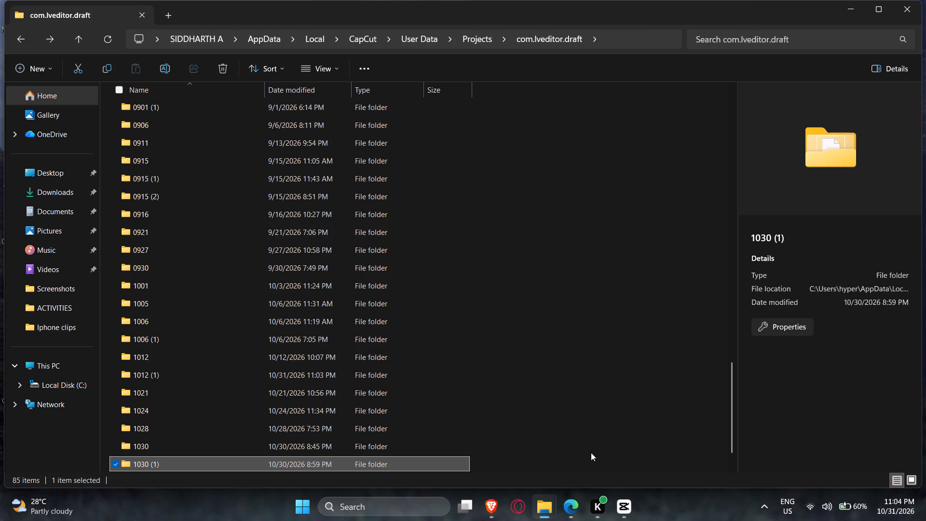
Check the project list in CapCut, then inspect project 1012's Resources folder in File Explorer and return to com.lveditor.draft.
{"action": "left_click", "coordinate": [622, 496]}
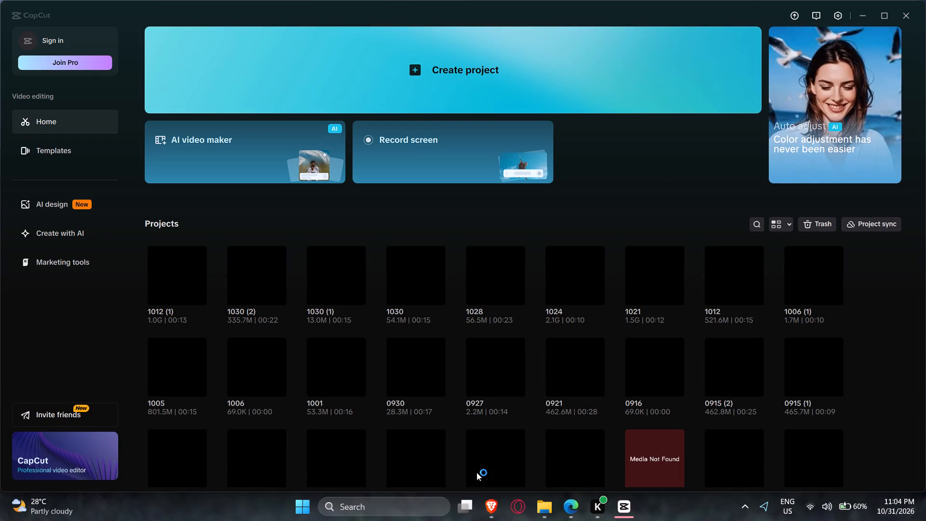
{"action": "left_click", "coordinate": [546, 511]}
{"action": "left_click", "coordinate": [641, 442]}
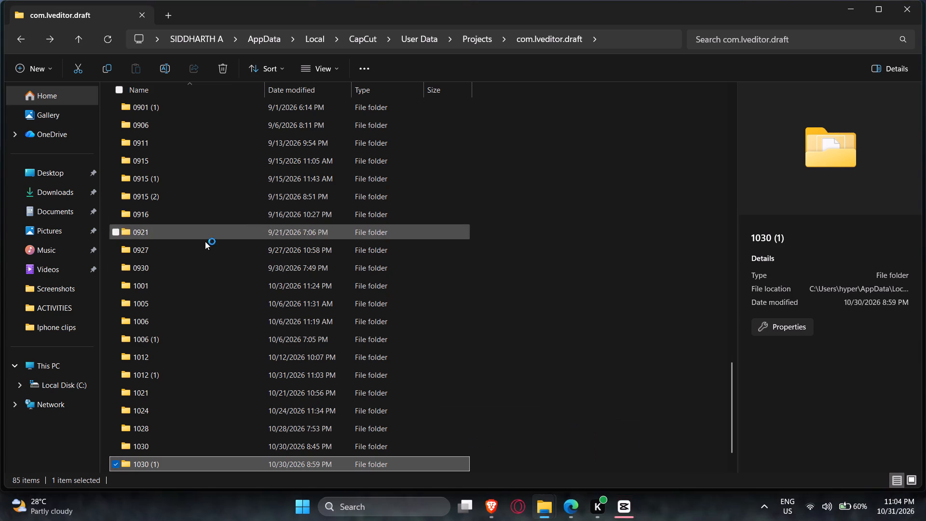
{"action": "double_click", "coordinate": [211, 363]}
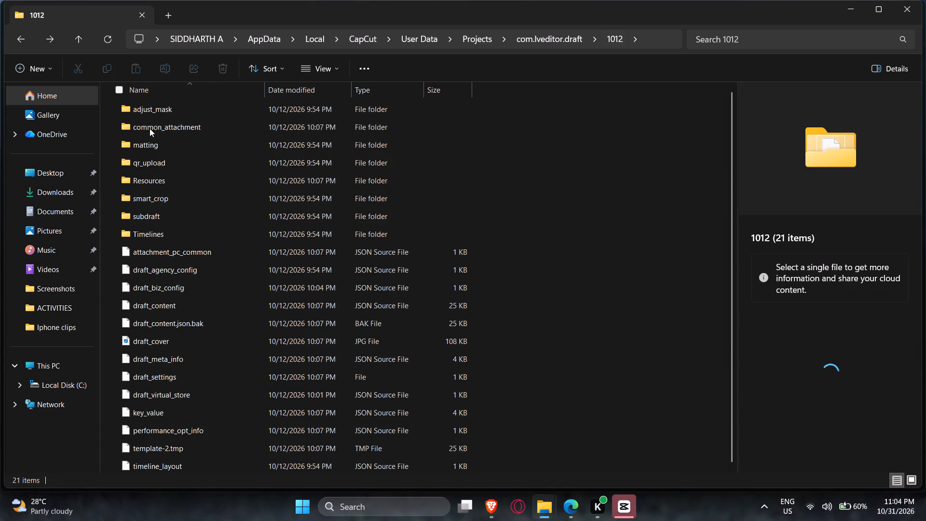
{"action": "double_click", "coordinate": [169, 176]}
{"action": "left_click", "coordinate": [185, 144]}
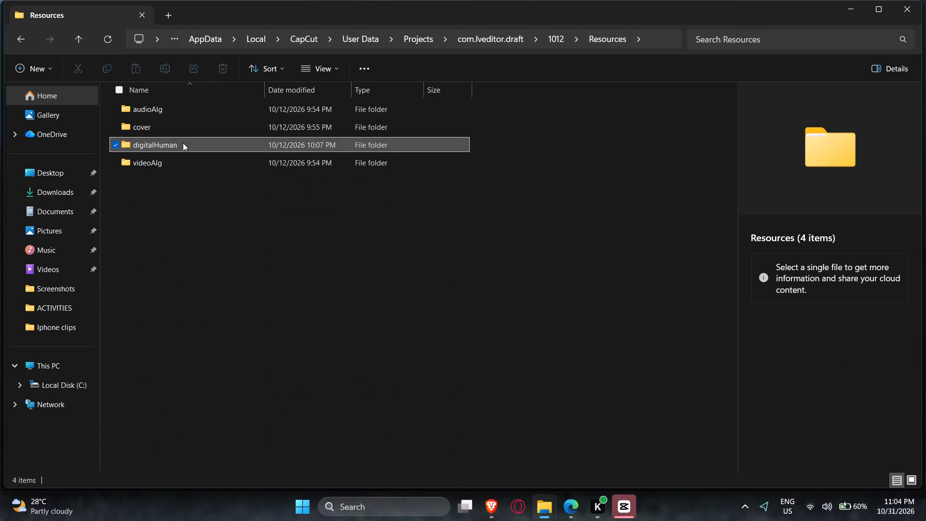
{"action": "double_click", "coordinate": [18, 43]}
Recheck the project name in CapCut, then open the 1012 (1) project's Resources > combination folder in File Explorer.
{"action": "left_click", "coordinate": [614, 510]}
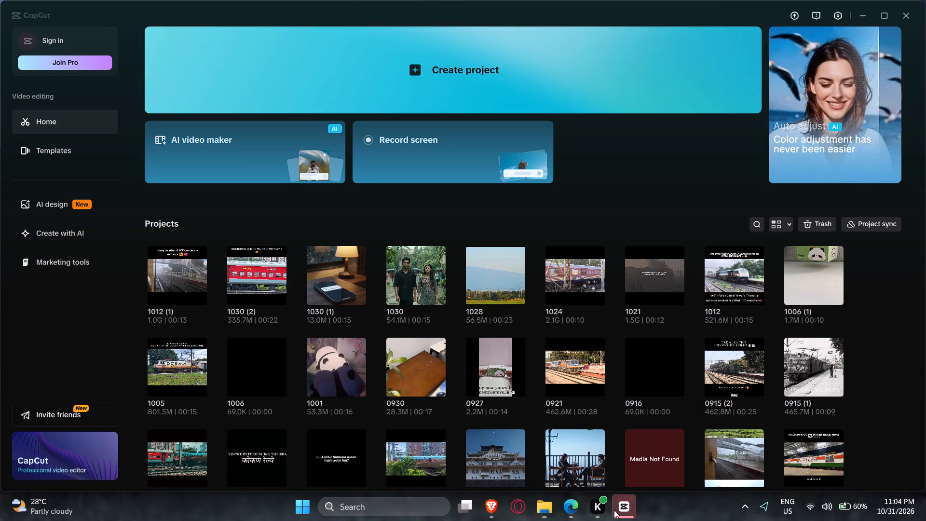
{"action": "left_click", "coordinate": [542, 504]}
{"action": "left_click", "coordinate": [586, 466]}
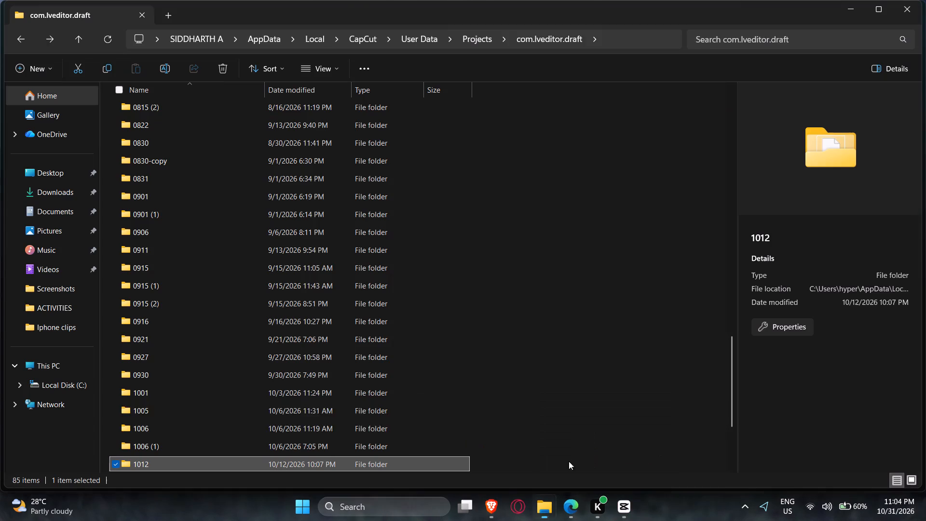
{"action": "left_click", "coordinate": [258, 444]}
{"action": "scroll", "coordinate": [258, 444], "scroll_direction": "down", "scroll_amount": 1}
{"action": "double_click", "coordinate": [241, 434]}
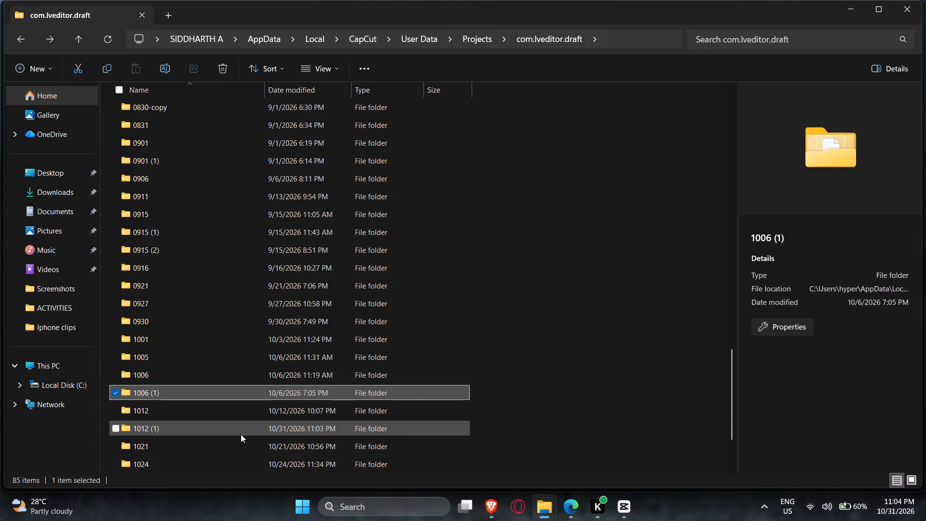
{"action": "double_click", "coordinate": [202, 181]}
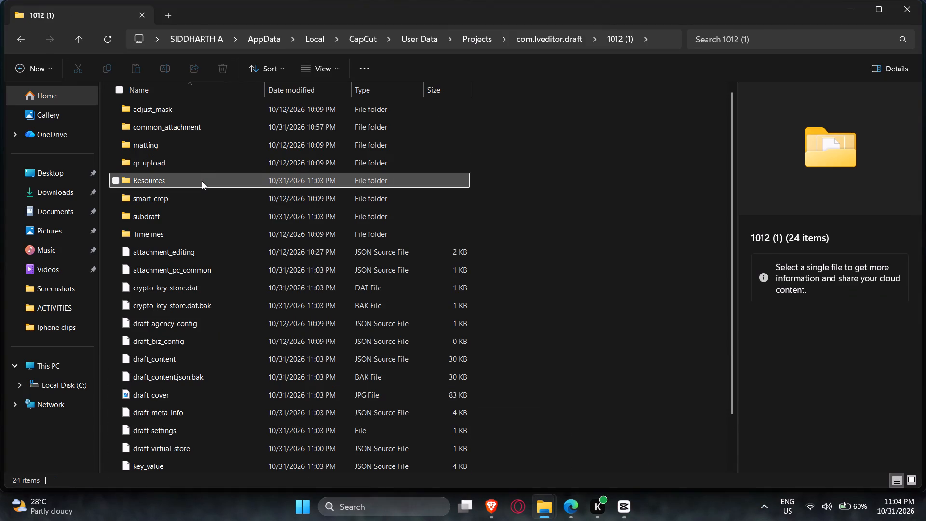
{"action": "double_click", "coordinate": [182, 131]}
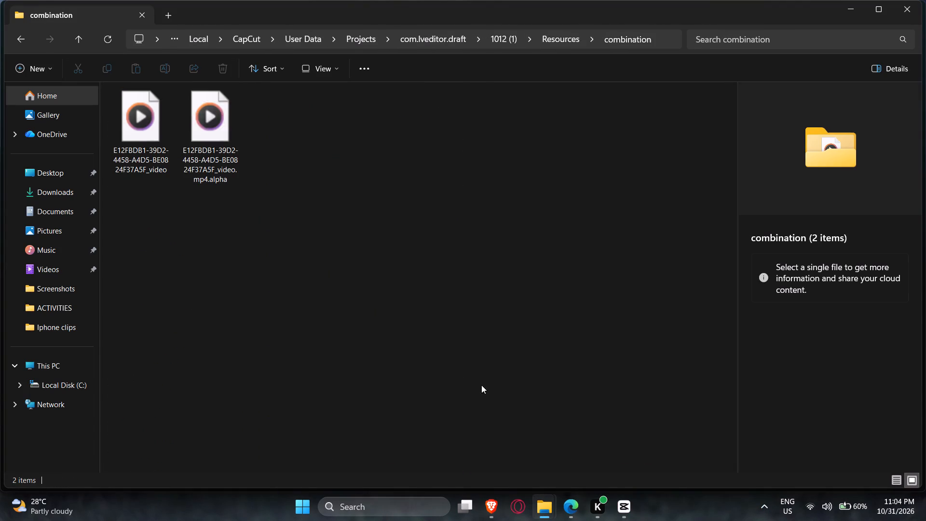
Switch to CapCut and open project 1012 (1).
{"action": "left_click", "coordinate": [625, 504]}
{"action": "left_click", "coordinate": [155, 277]}
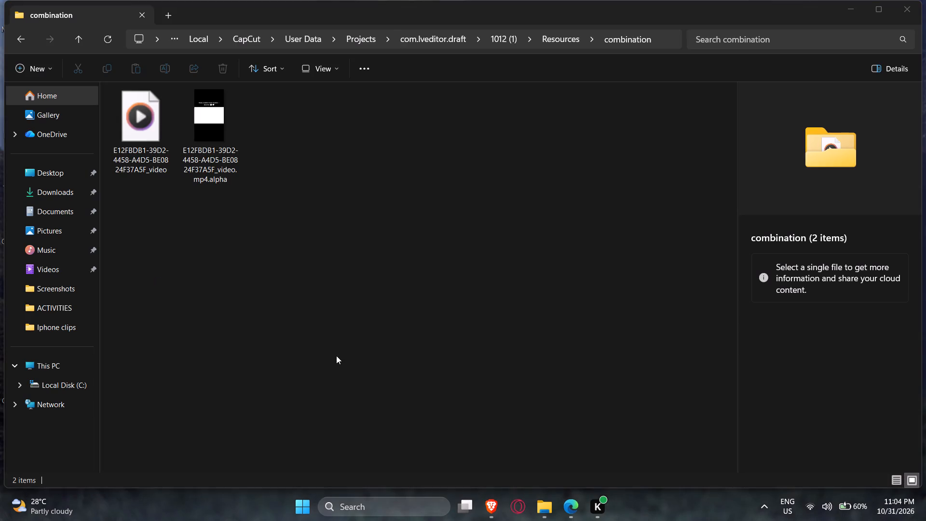
Add the pre-processed E12FBDB1 MP4 from project 1012 (1)'s combination folder to the timeline, on a track above Compound clip1.
{"action": "left_click", "coordinate": [149, 137]}
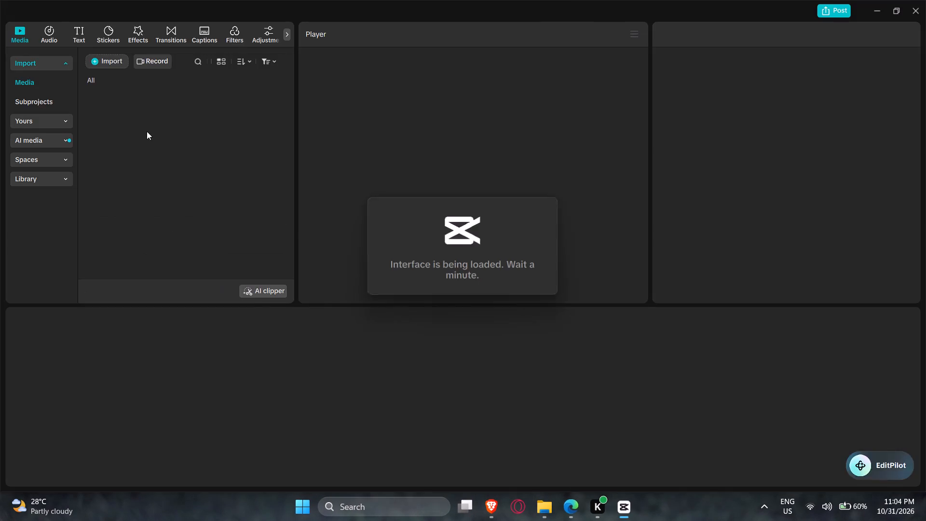
{"action": "left_click", "coordinate": [547, 498]}
{"action": "left_click", "coordinate": [611, 466]}
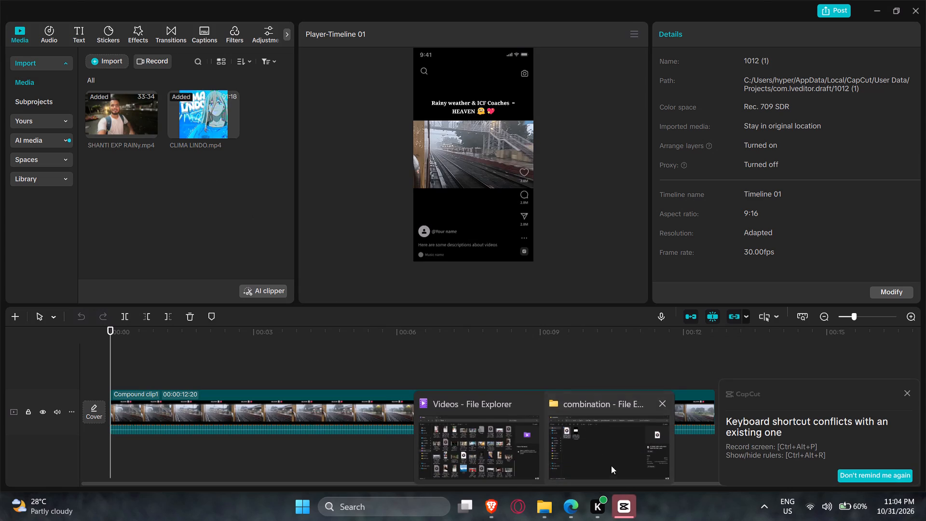
{"action": "left_click", "coordinate": [549, 506]}
{"action": "left_click", "coordinate": [577, 458]}
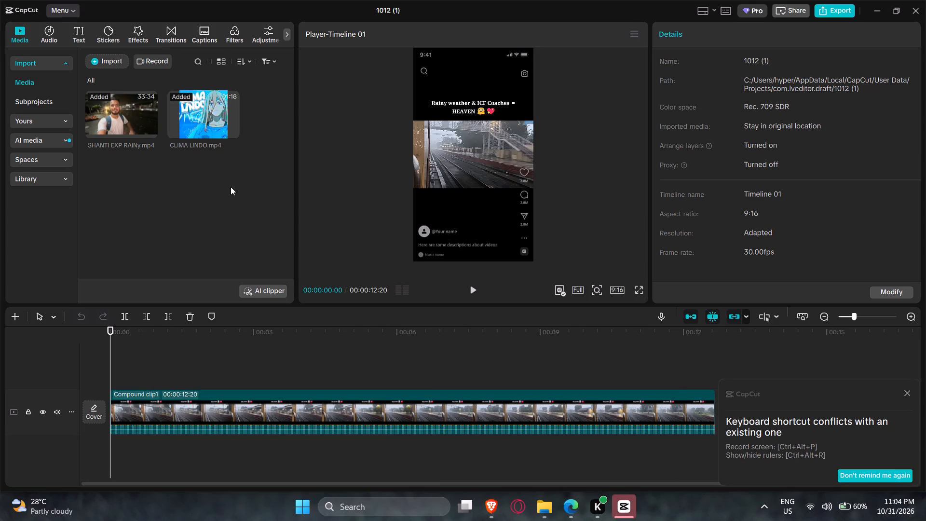
{"action": "left_click", "coordinate": [885, 7]}
{"action": "left_click_drag", "start_coordinate": [147, 123], "coordinate": [179, 140]}
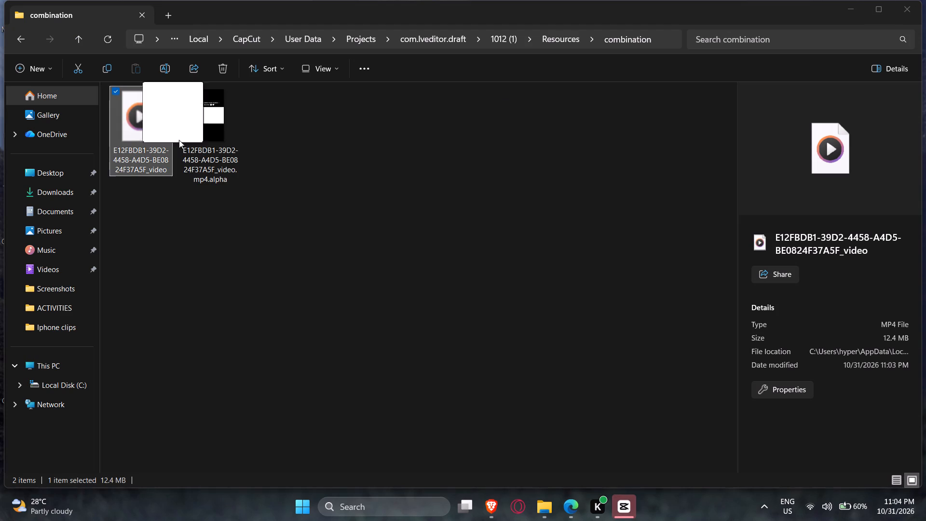
{"action": "left_click_drag", "start_coordinate": [179, 140], "coordinate": [450, 381]}
Delete Compound clip1 from the timeline.
{"action": "left_click", "coordinate": [488, 426]}
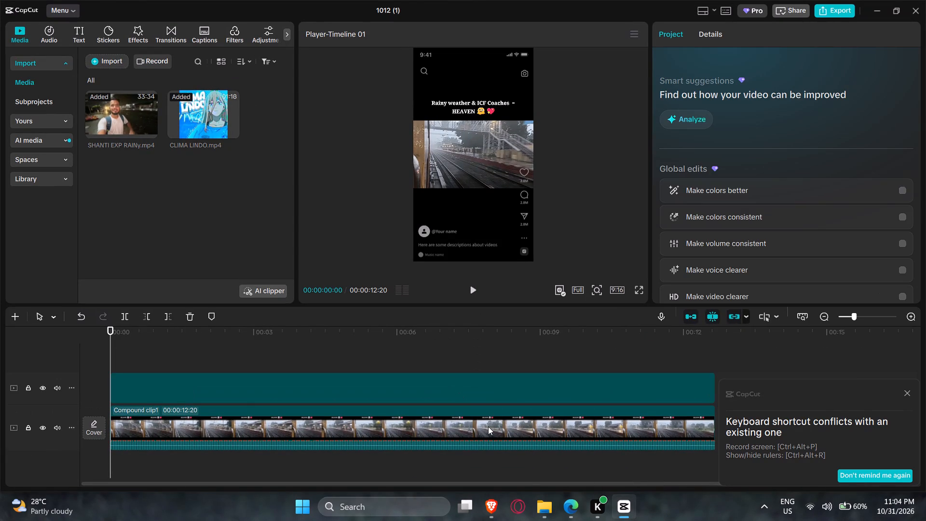
{"action": "key", "text": "Delete"}
Export the video as 1012 (1).mp4 at 60fps, pause its preview and close the export window.
{"action": "left_click", "coordinate": [823, 10]}
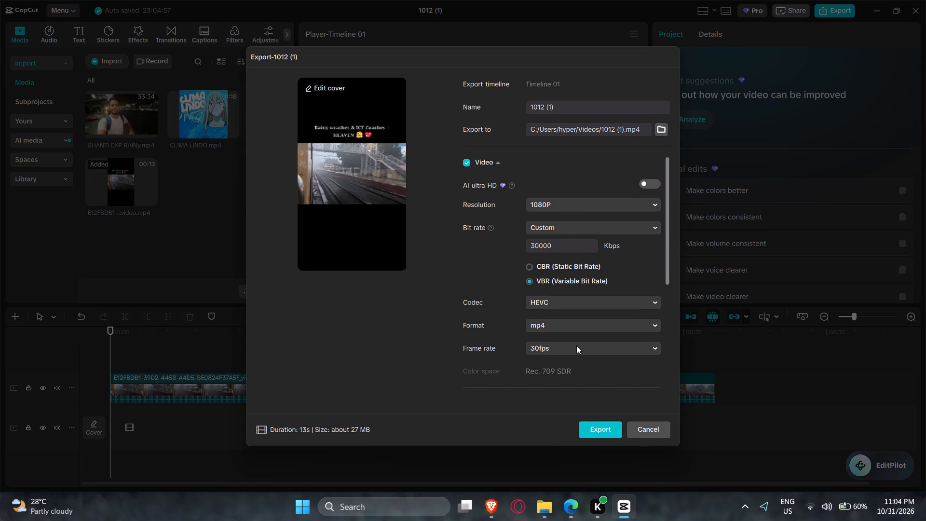
{"action": "left_click", "coordinate": [571, 352]}
{"action": "left_click", "coordinate": [566, 332]}
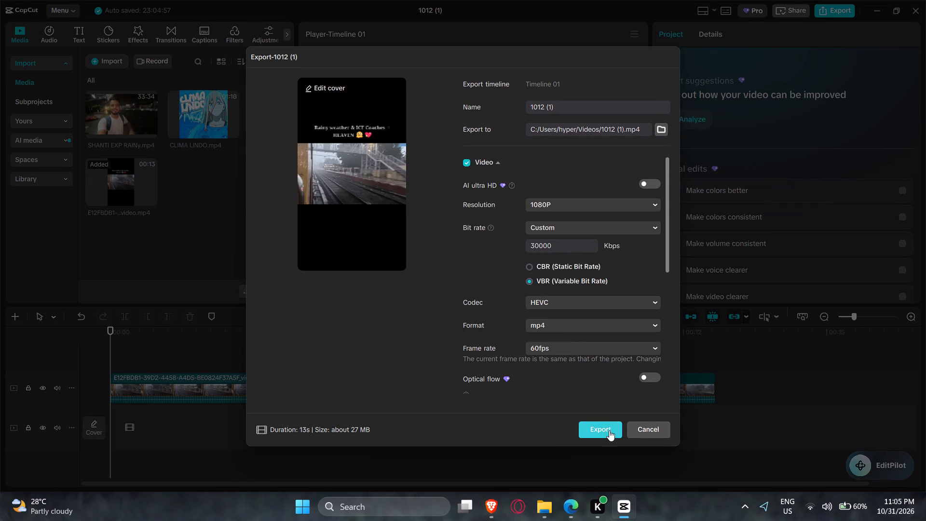
{"action": "left_click", "coordinate": [607, 430]}
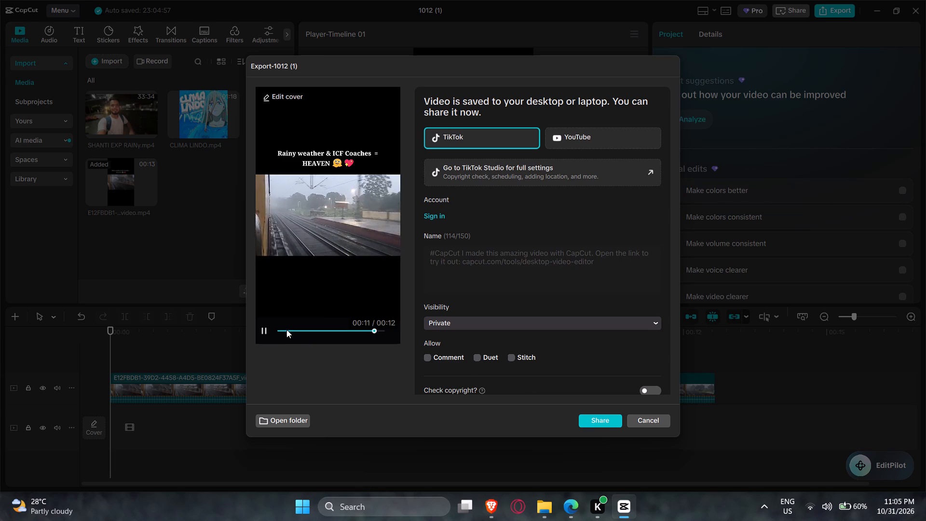
{"action": "left_click", "coordinate": [261, 330]}
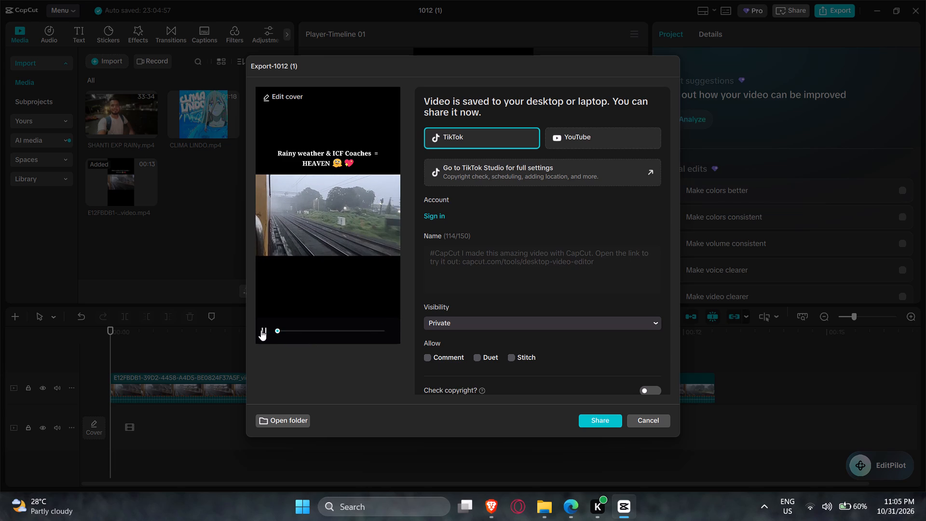
{"action": "left_click", "coordinate": [647, 421]}
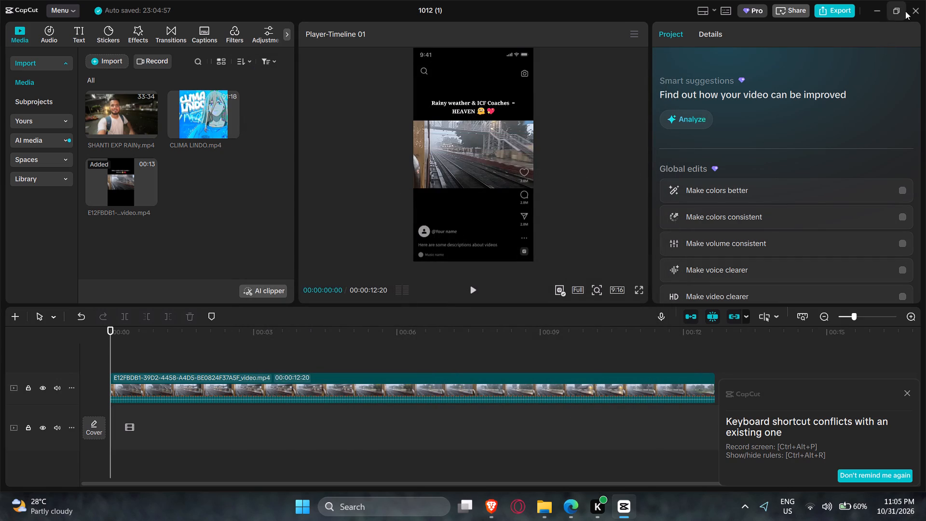
Undo the compound clip's deletion and the addition of the pre-processed video.
{"action": "key", "text": "ctrl+z"}
{"action": "key", "text": "ctrl+z"}
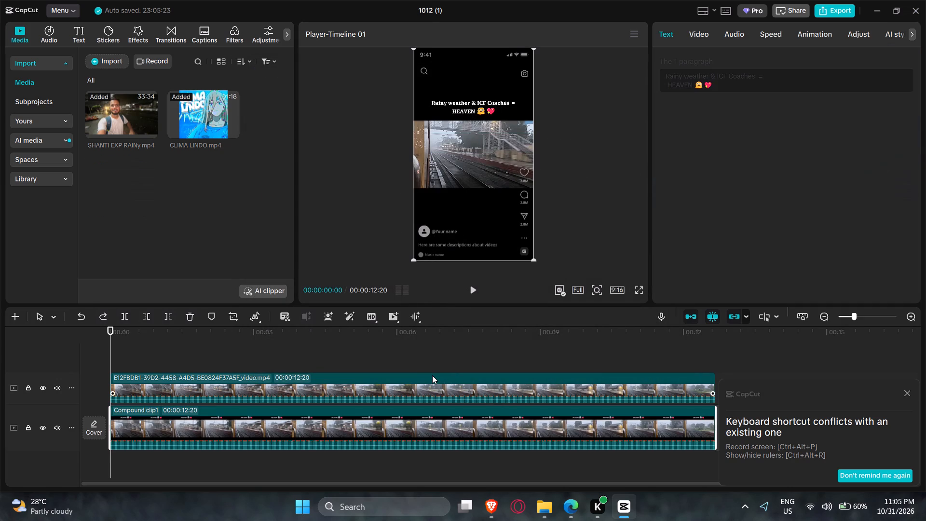
{"action": "key", "text": "z"}
{"action": "key", "text": "ctrl+z"}
{"action": "key", "text": "ctrl+z"}
Undo the pre-processing of Compound clip1 and break it back into its separate caption, video and music clips.
{"action": "right_click", "coordinate": [447, 406]}
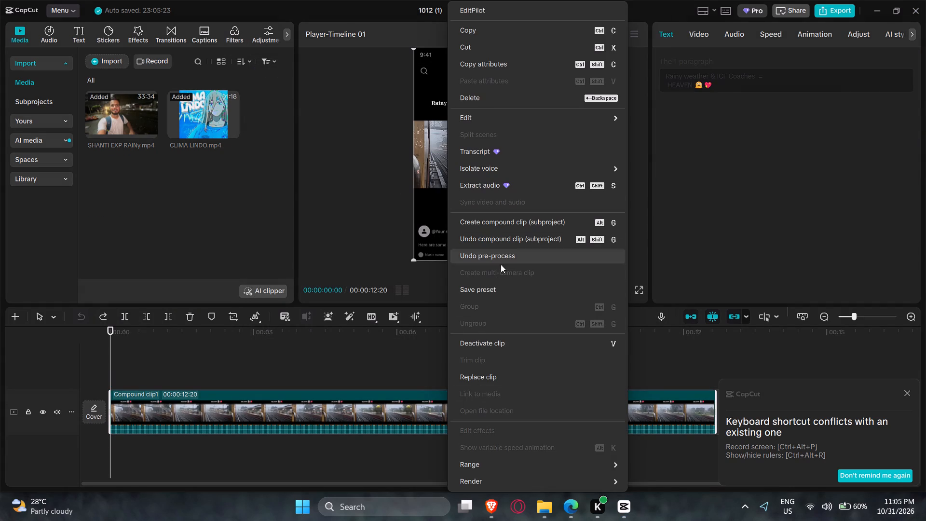
{"action": "left_click", "coordinate": [497, 255]}
{"action": "right_click", "coordinate": [514, 396]}
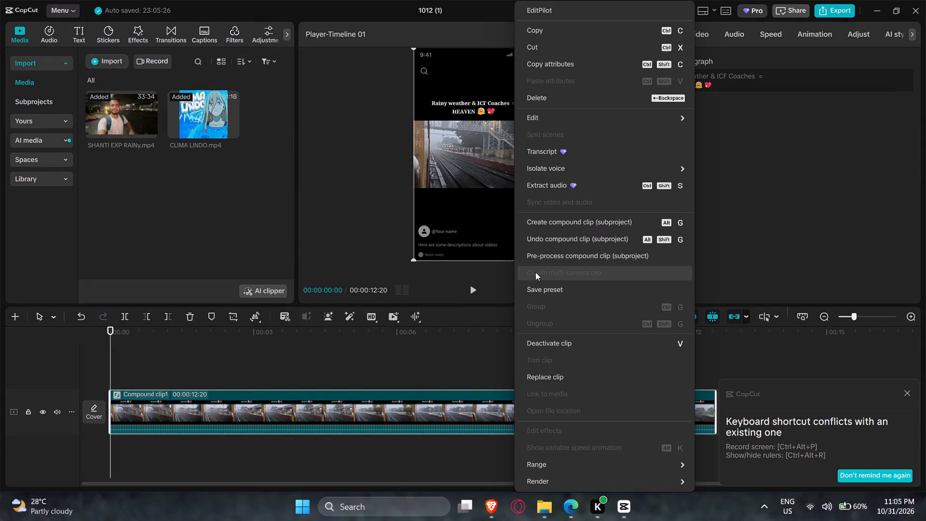
{"action": "left_click", "coordinate": [528, 241]}
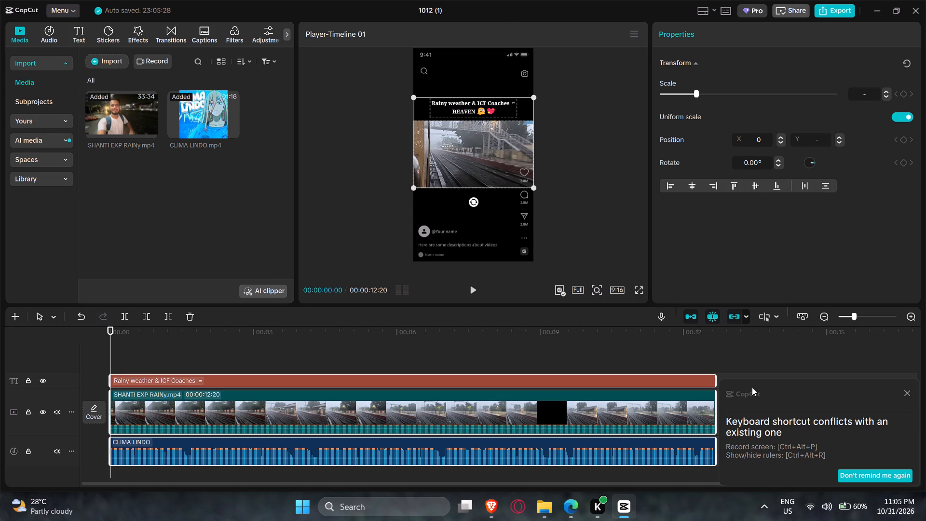
Dismiss the keyboard shortcut conflict notice and play back the timeline.
{"action": "left_click", "coordinate": [909, 388]}
{"action": "left_click", "coordinate": [905, 393]}
{"action": "left_click", "coordinate": [848, 391]}
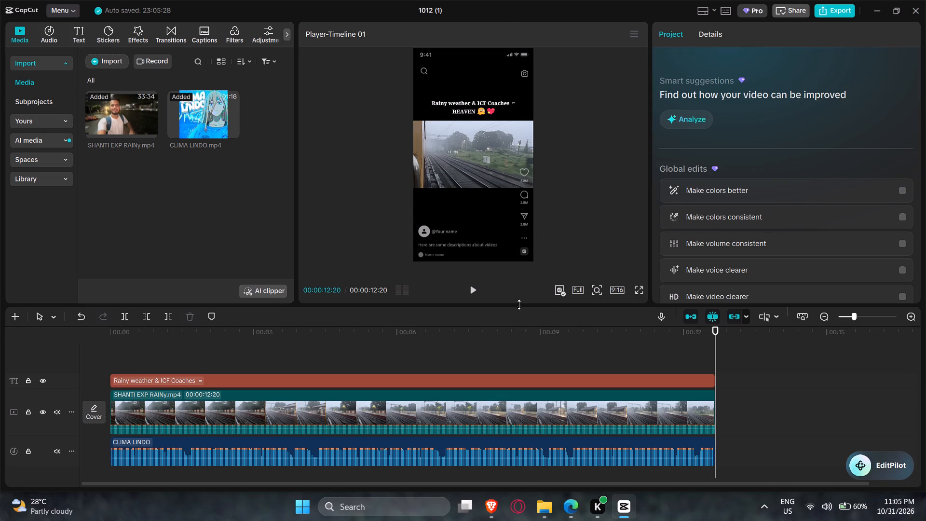
{"action": "left_click", "coordinate": [458, 287]}
{"action": "left_click", "coordinate": [473, 289]}
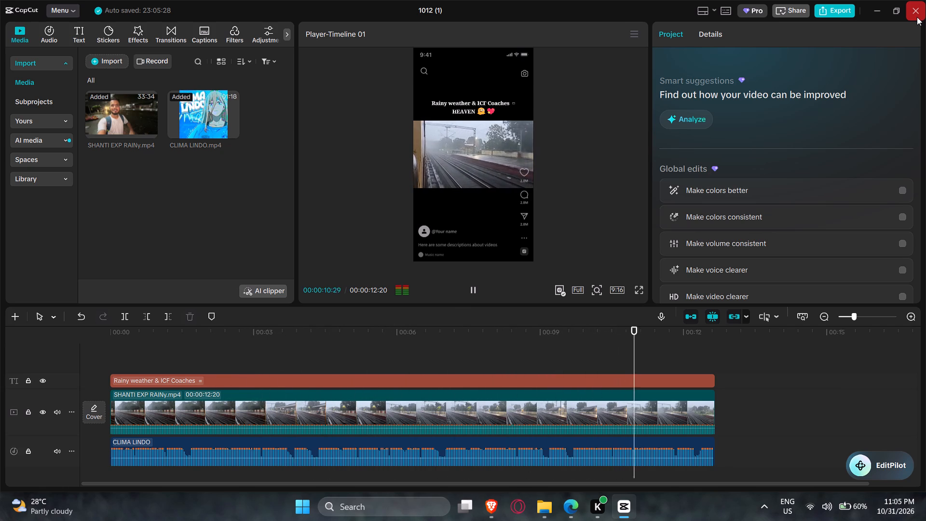
Close project 1012 (1) to return to the project list.
{"action": "left_click", "coordinate": [917, 17]}
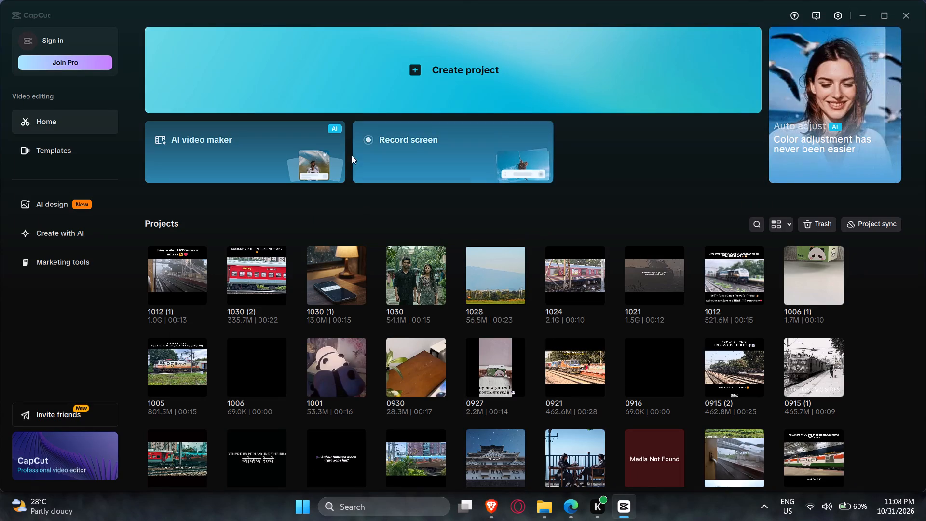
{"action": "left_click", "coordinate": [364, 82]}
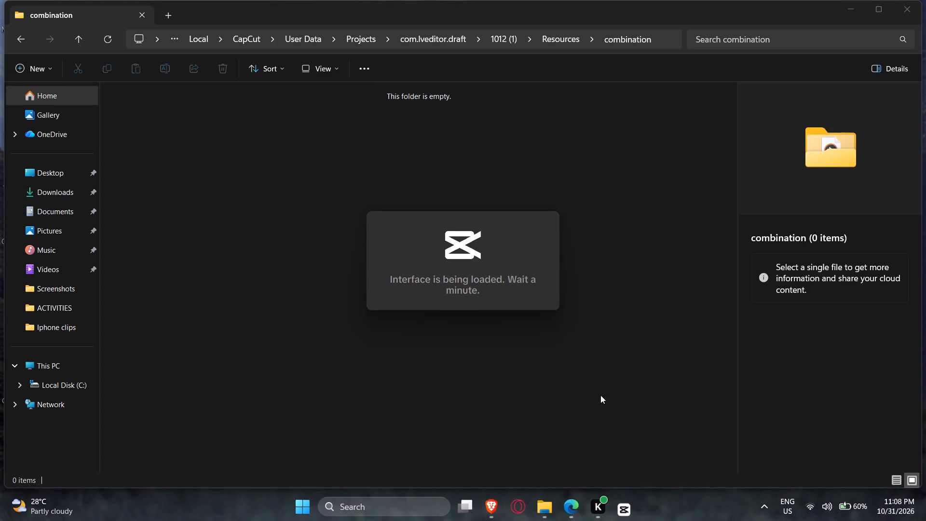
{"action": "left_click", "coordinate": [662, 410]}
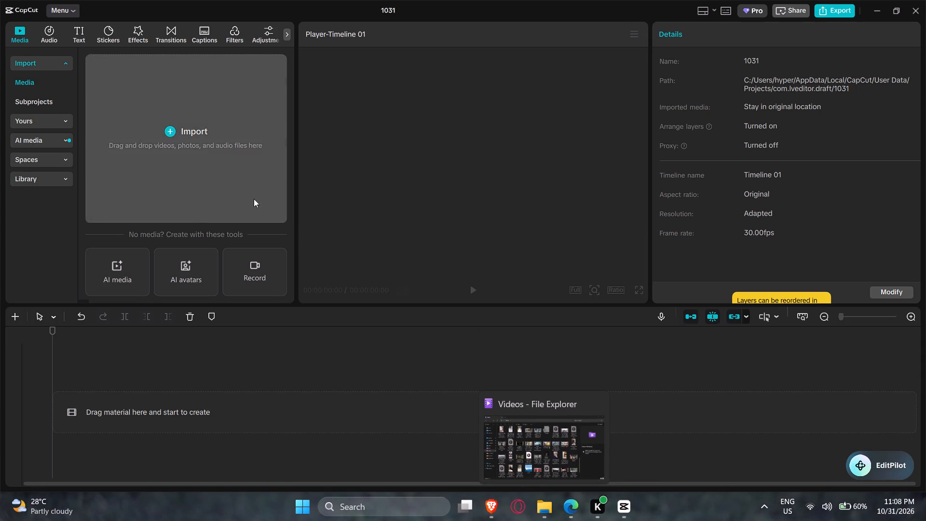
Import the Delhi Cantt Railway Station Arrival video from the Videos folder and place it at the start of the timeline.
{"action": "left_click", "coordinate": [201, 141]}
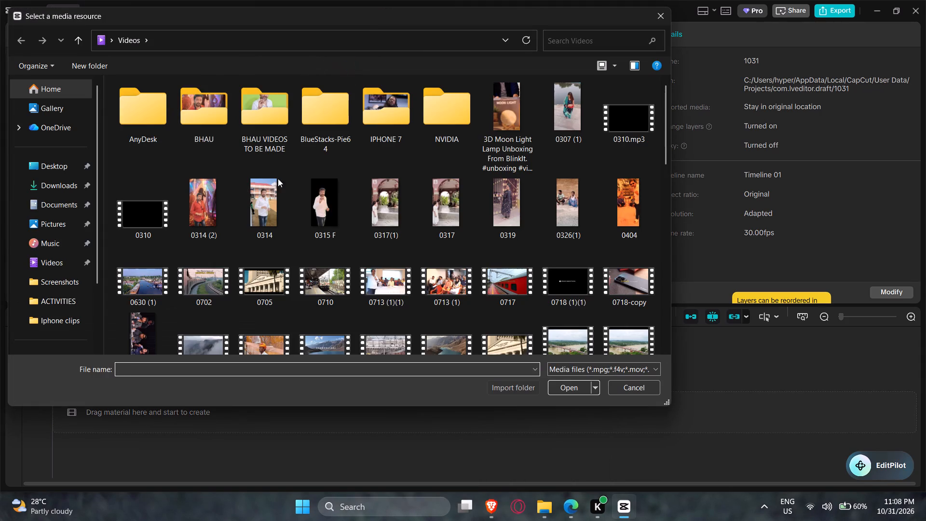
{"action": "scroll", "coordinate": [447, 253], "scroll_direction": "down", "scroll_amount": 8}
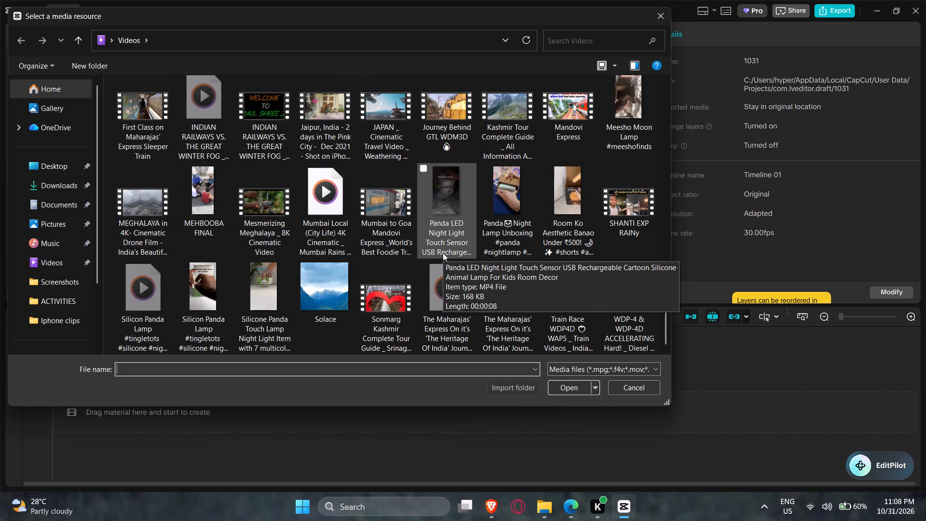
{"action": "scroll", "coordinate": [443, 253], "scroll_direction": "down", "scroll_amount": 1}
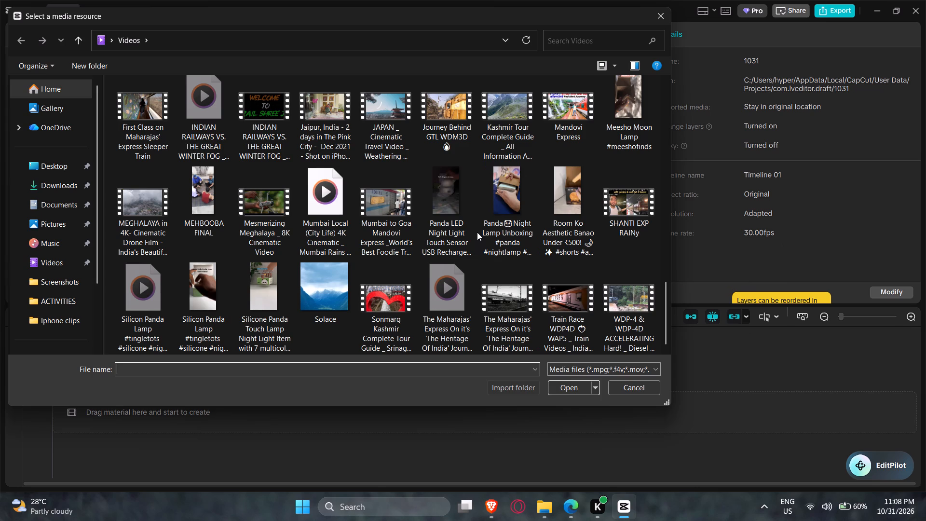
{"action": "scroll", "coordinate": [477, 232], "scroll_direction": "up", "scroll_amount": 1}
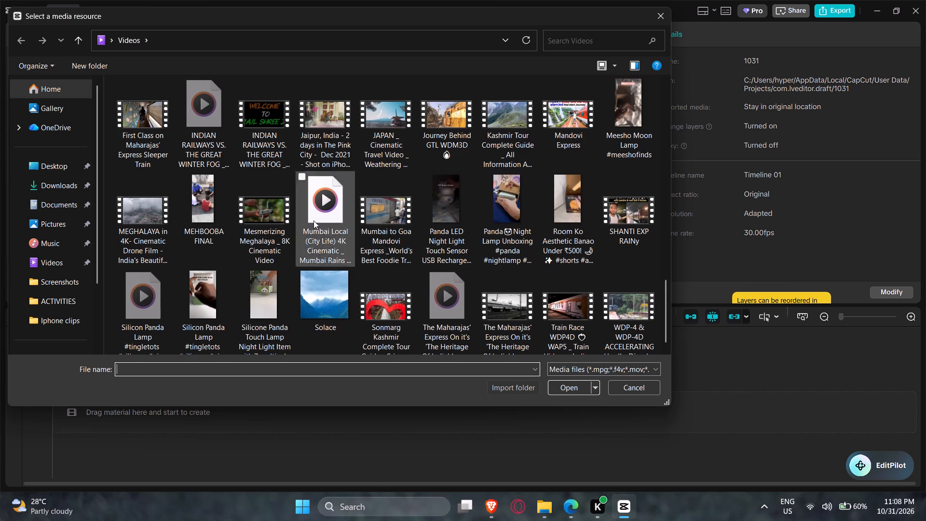
{"action": "scroll", "coordinate": [276, 227], "scroll_direction": "up", "scroll_amount": 1}
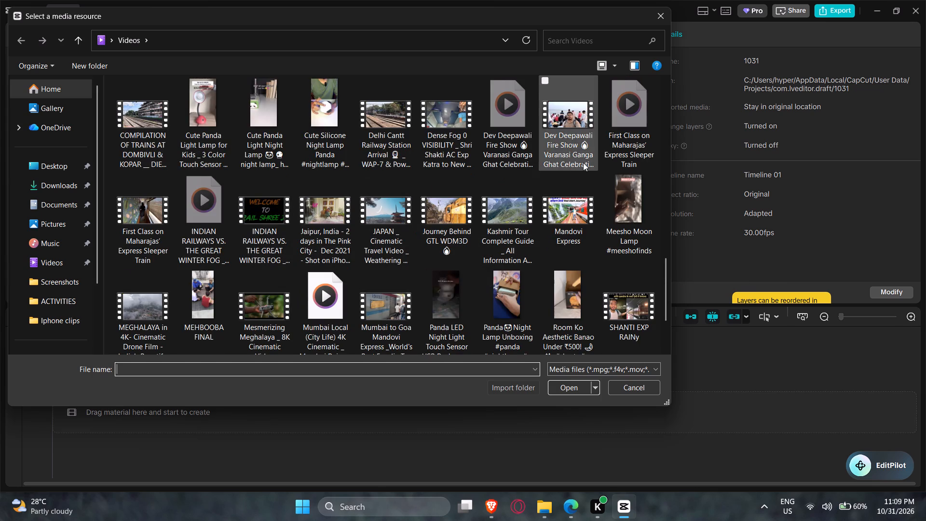
{"action": "scroll", "coordinate": [584, 162], "scroll_direction": "up", "scroll_amount": 2}
{"action": "scroll", "coordinate": [455, 269], "scroll_direction": "down", "scroll_amount": 1}
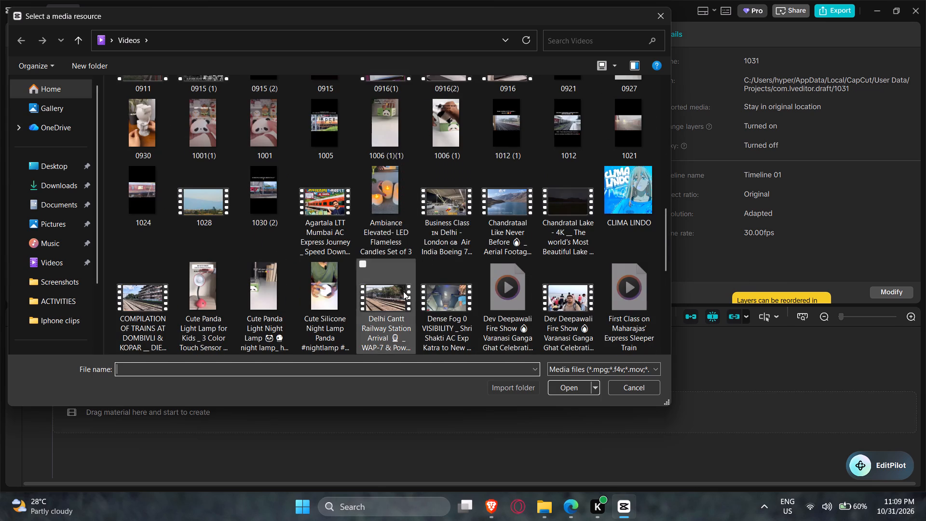
{"action": "double_click", "coordinate": [403, 291]}
{"action": "left_click_drag", "start_coordinate": [112, 129], "coordinate": [118, 144]}
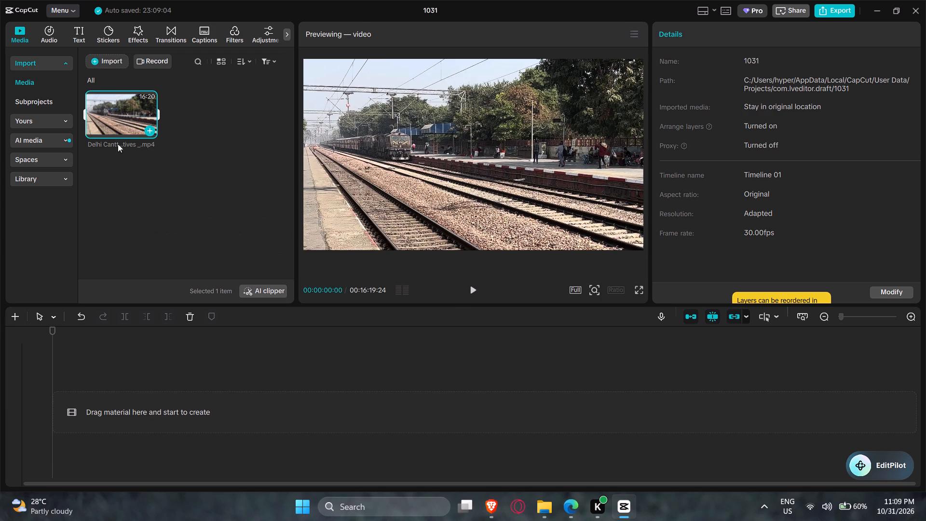
{"action": "left_click_drag", "start_coordinate": [118, 144], "coordinate": [125, 402]}
Import the monster-of-diesel-for-a-reason MP3 from Downloads and place it under the video at the start of the timeline.
{"action": "left_click", "coordinate": [100, 63]}
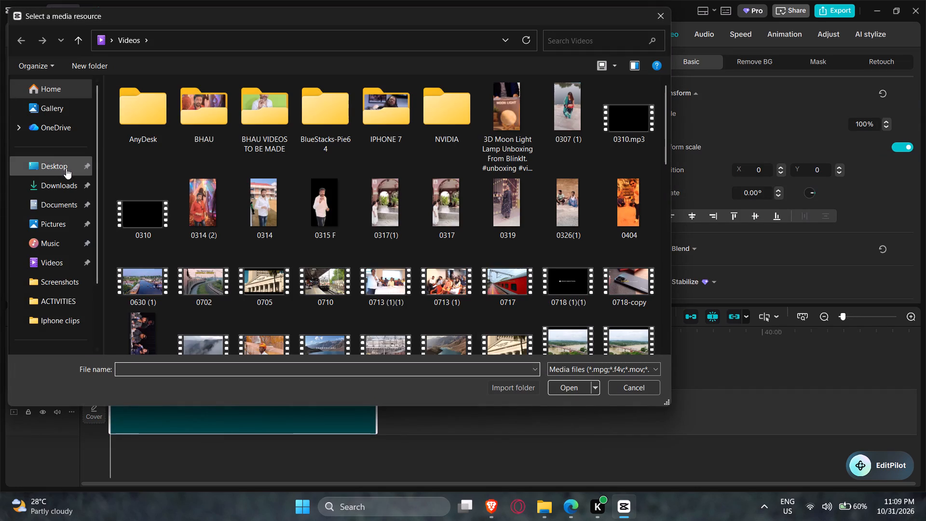
{"action": "left_click", "coordinate": [56, 204]}
{"action": "left_click", "coordinate": [60, 176]}
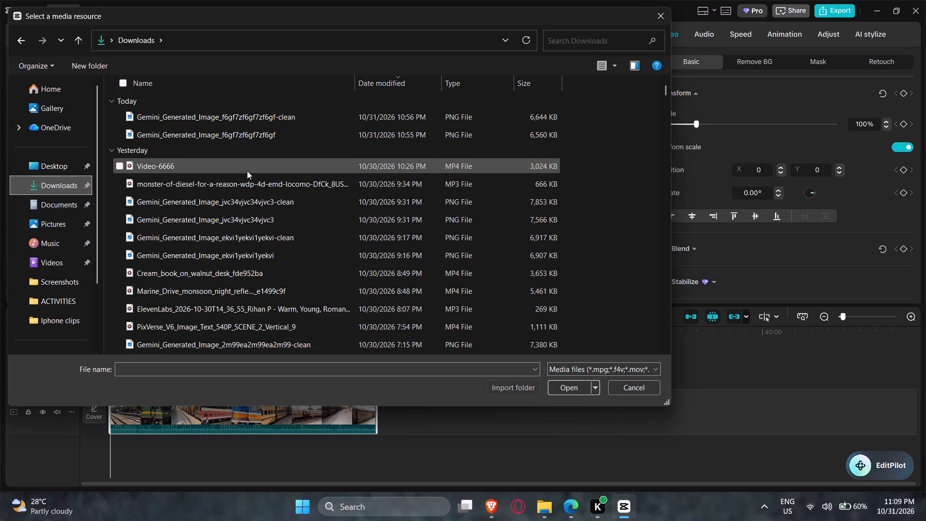
{"action": "double_click", "coordinate": [276, 186]}
{"action": "left_click_drag", "start_coordinate": [206, 121], "coordinate": [130, 450]}
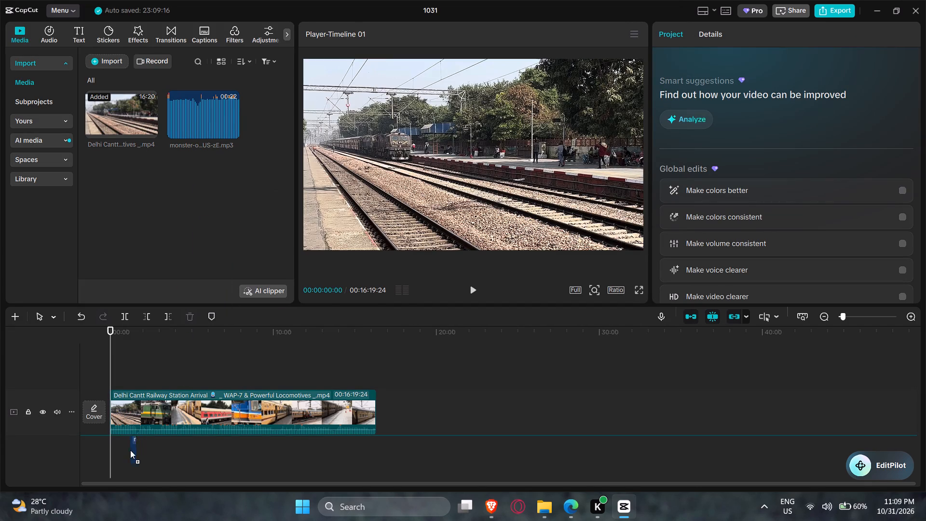
{"action": "left_click_drag", "start_coordinate": [130, 450], "coordinate": [109, 453]}
Scan the Delhi Cantt footage for a suitable locomotive arrival up to about the nine-minute mark.
{"action": "left_click", "coordinate": [475, 290]}
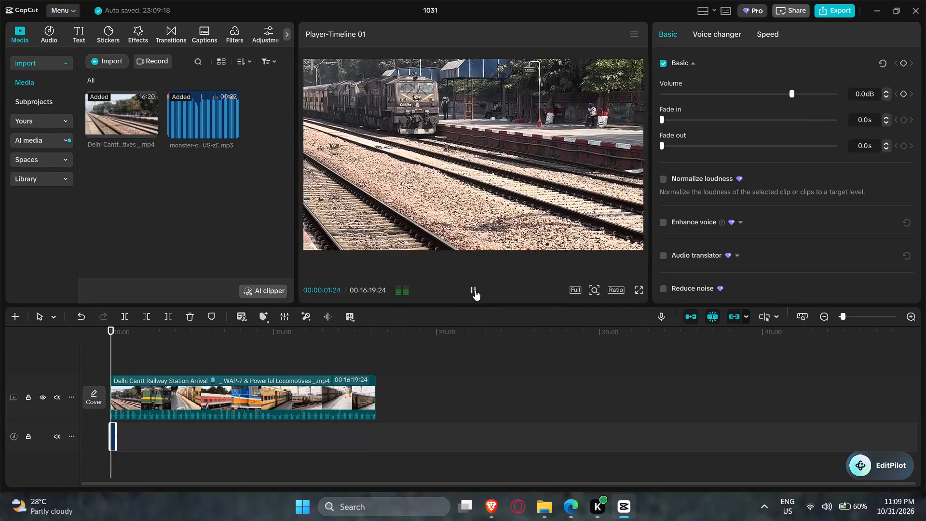
{"action": "scroll", "coordinate": [176, 358], "scroll_direction": "up", "scroll_amount": 6, "text": "ctrl"}
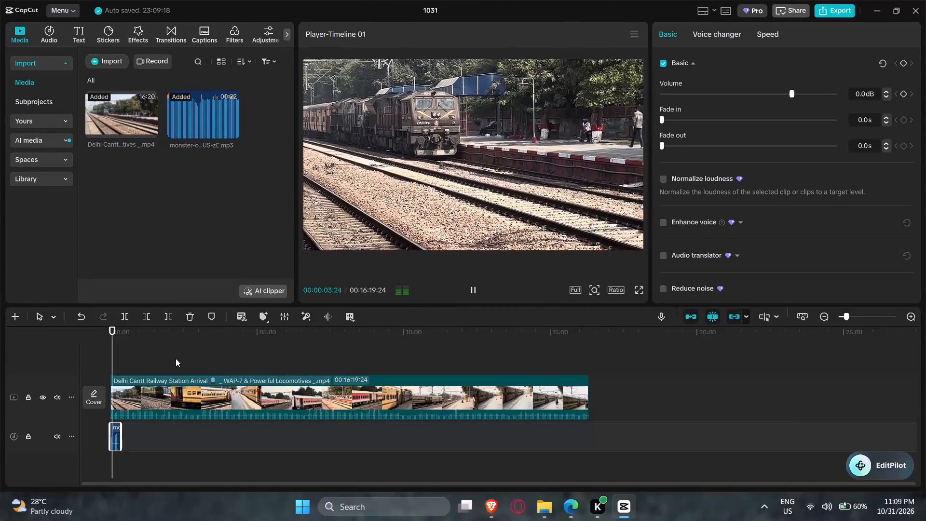
{"action": "scroll", "coordinate": [176, 358], "scroll_direction": "up", "scroll_amount": 4, "text": "ctrl"}
{"action": "left_click_drag", "start_coordinate": [123, 335], "coordinate": [148, 335]}
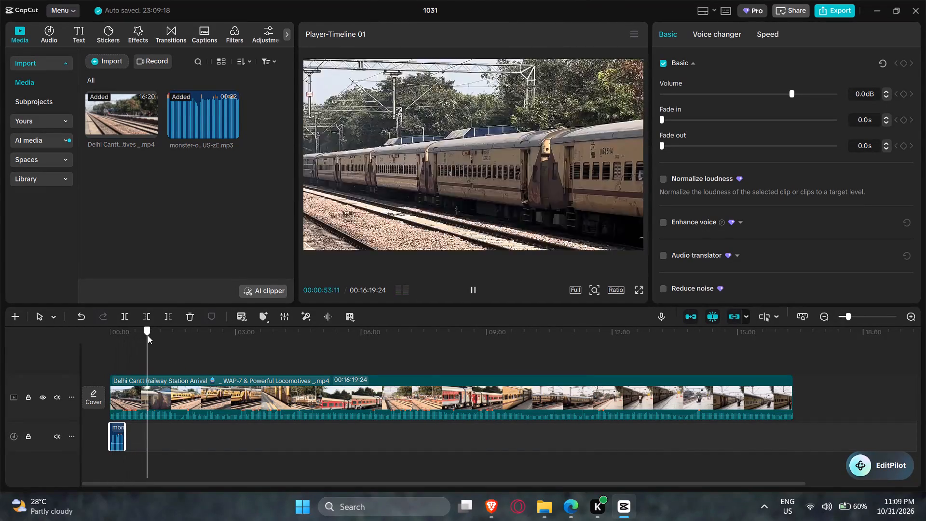
{"action": "left_click_drag", "start_coordinate": [148, 335], "coordinate": [165, 335]}
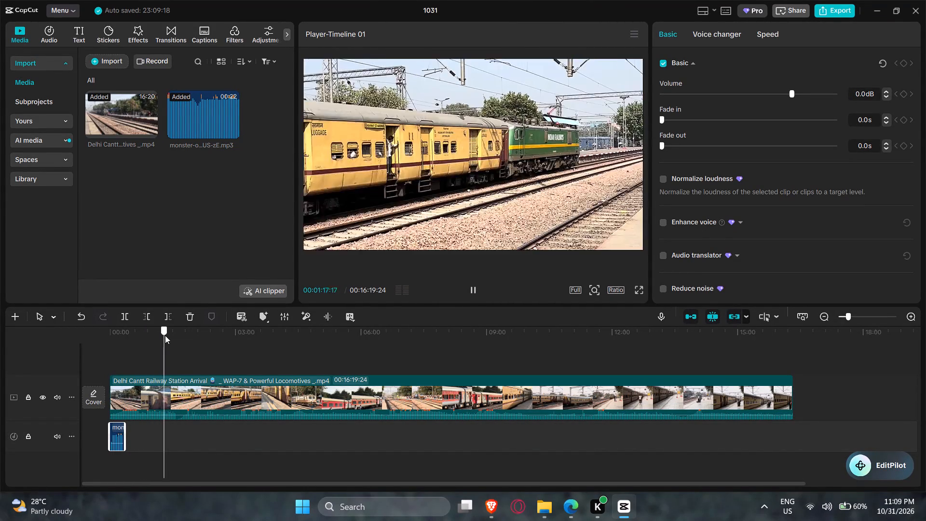
{"action": "left_click_drag", "start_coordinate": [165, 335], "coordinate": [205, 335]}
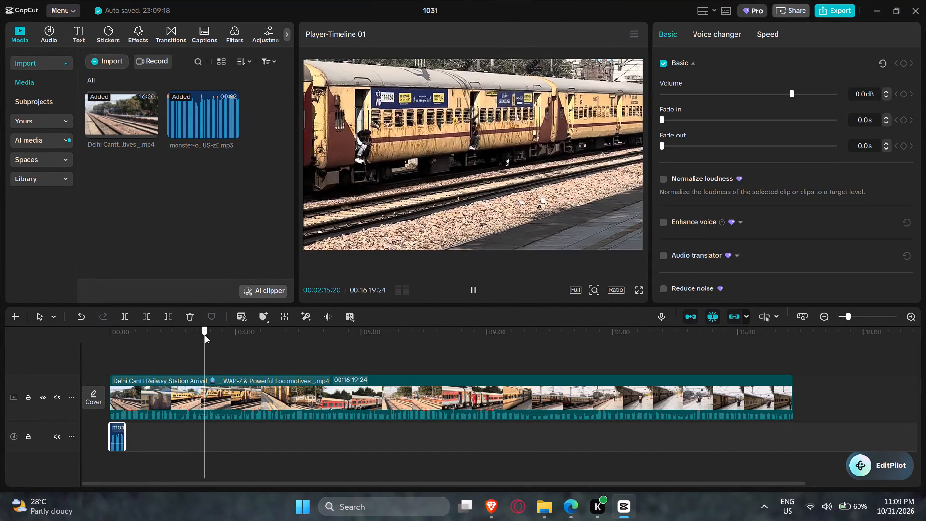
{"action": "left_click_drag", "start_coordinate": [205, 335], "coordinate": [246, 337]}
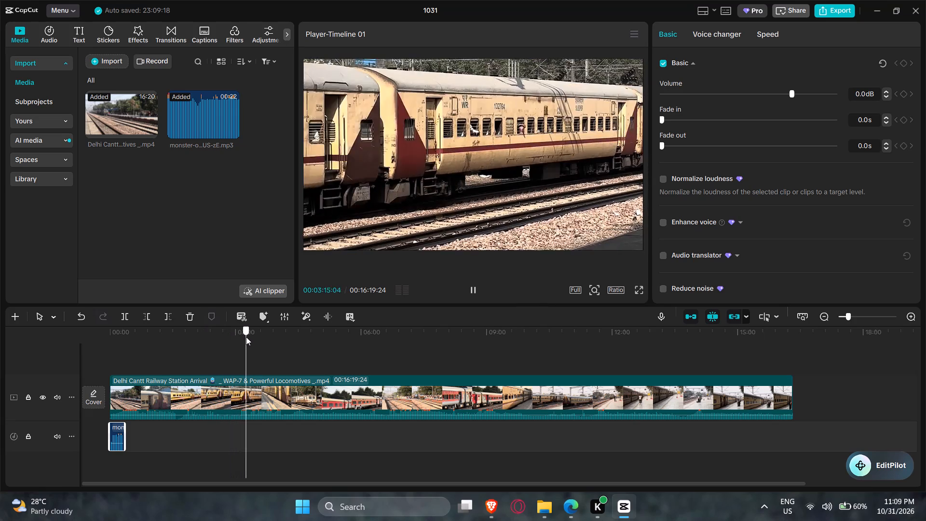
{"action": "left_click_drag", "start_coordinate": [246, 337], "coordinate": [294, 343]}
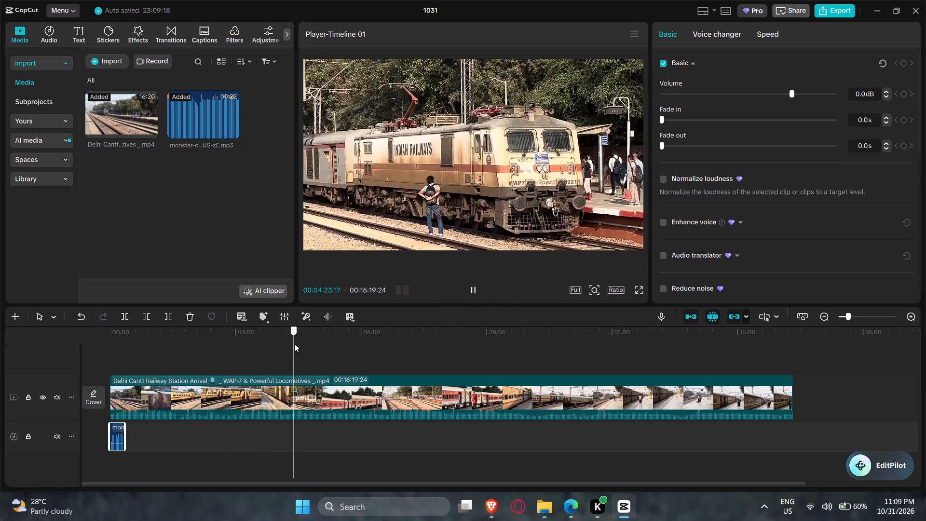
{"action": "left_click_drag", "start_coordinate": [294, 343], "coordinate": [378, 345]}
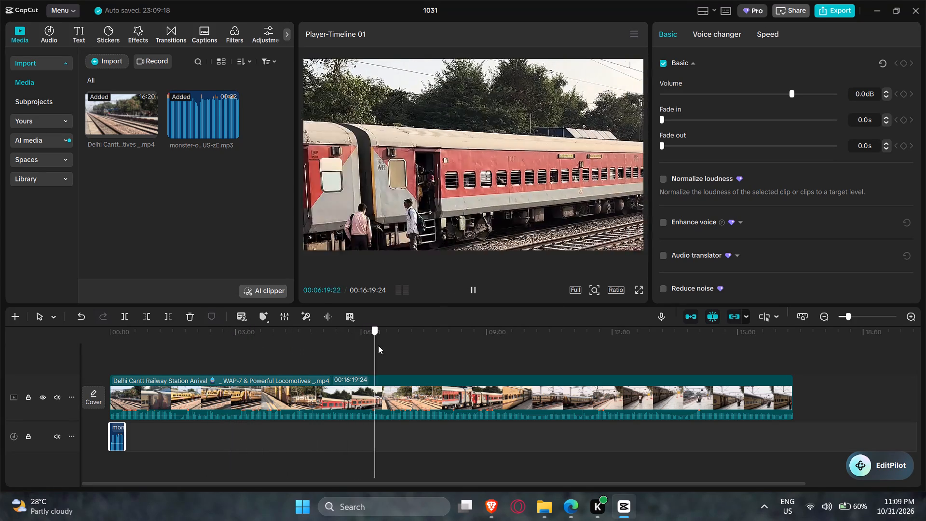
{"action": "left_click_drag", "start_coordinate": [378, 345], "coordinate": [382, 349]}
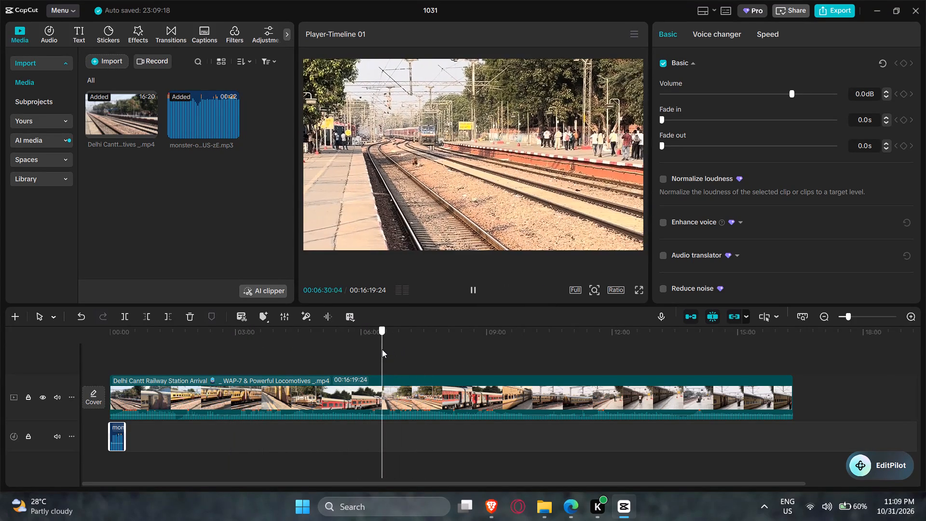
{"action": "left_click_drag", "start_coordinate": [382, 349], "coordinate": [410, 348]}
{"action": "key", "text": "space"}
{"action": "key", "text": "space"}
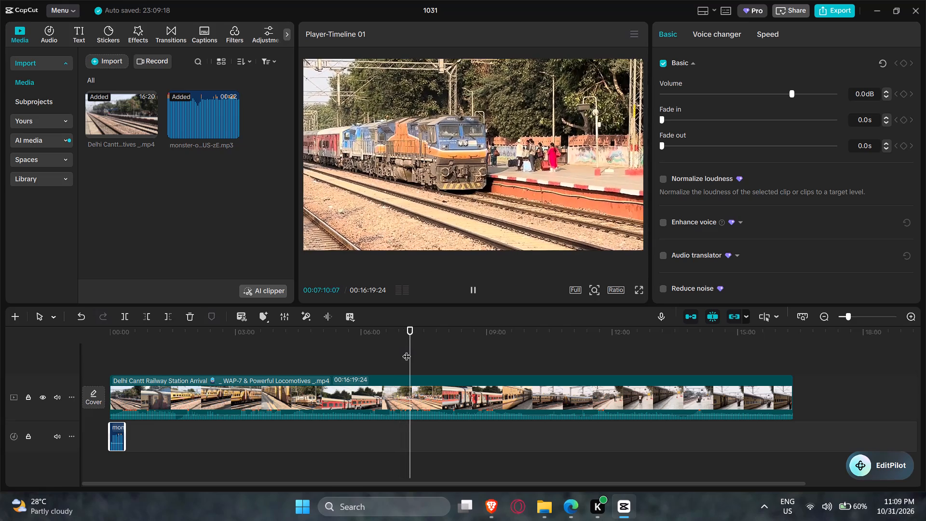
{"action": "left_click_drag", "start_coordinate": [410, 338], "coordinate": [436, 341]}
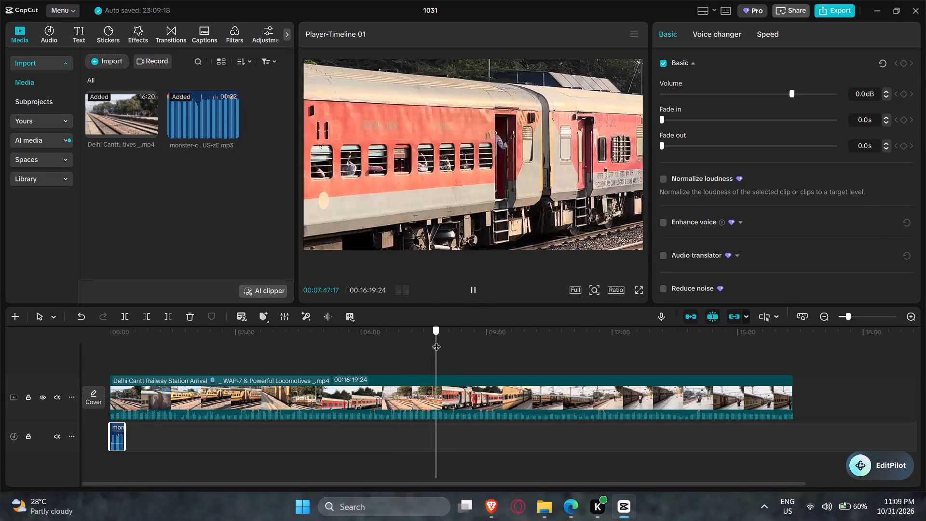
{"action": "left_click_drag", "start_coordinate": [436, 341], "coordinate": [472, 343]}
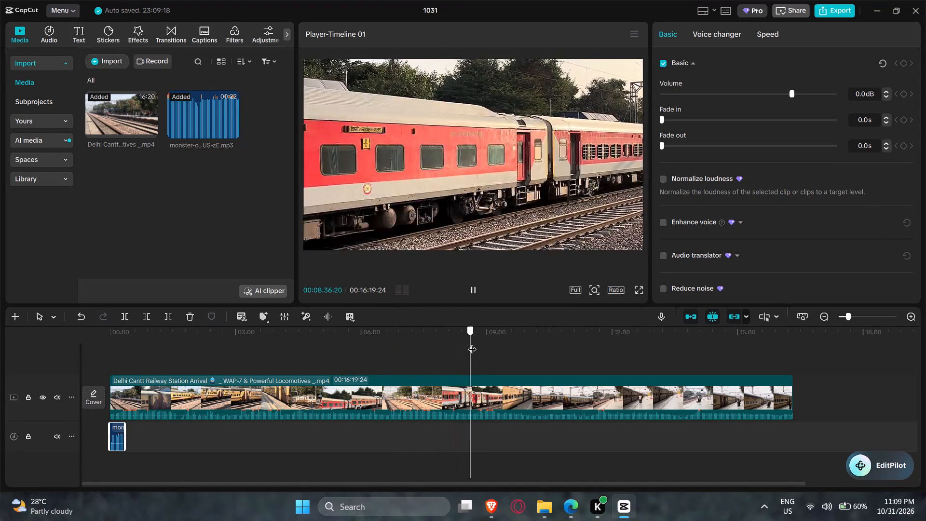
{"action": "left_click_drag", "start_coordinate": [472, 343], "coordinate": [490, 344]}
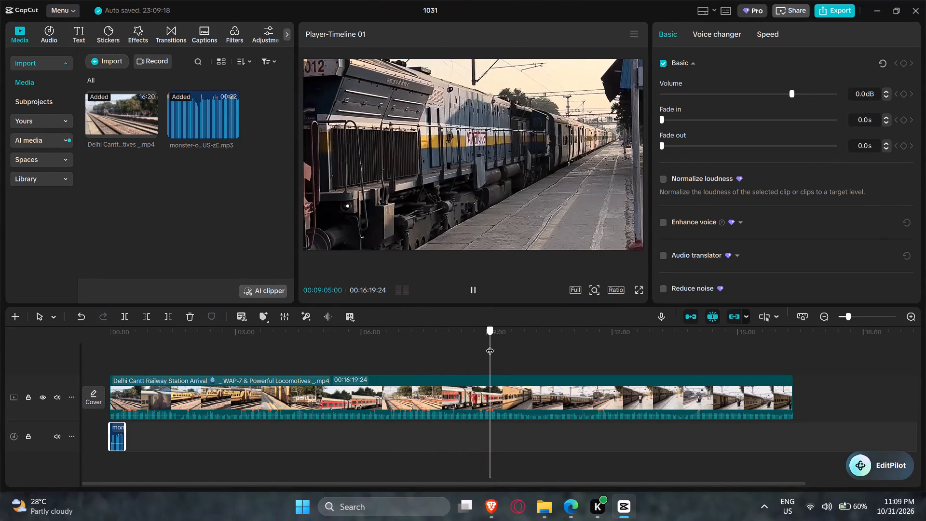
Remove all video before 00:08:58:20, where the red PRATEEK locomotive approaches the platform.
{"action": "left_click_drag", "start_coordinate": [490, 344], "coordinate": [485, 345]}
{"action": "key", "text": "space"}
{"action": "key", "text": "space"}
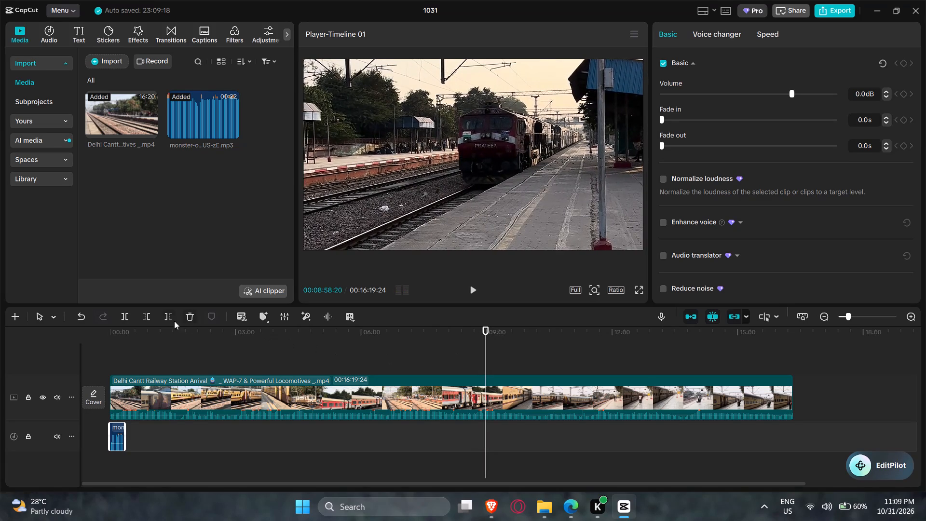
{"action": "left_click", "coordinate": [147, 315]}
Extend the video clip's start backwards by about 10 seconds to restore more of the train's approach.
{"action": "key", "text": "space"}
{"action": "scroll", "coordinate": [153, 384], "scroll_direction": "up", "scroll_amount": 11, "text": "ctrl"}
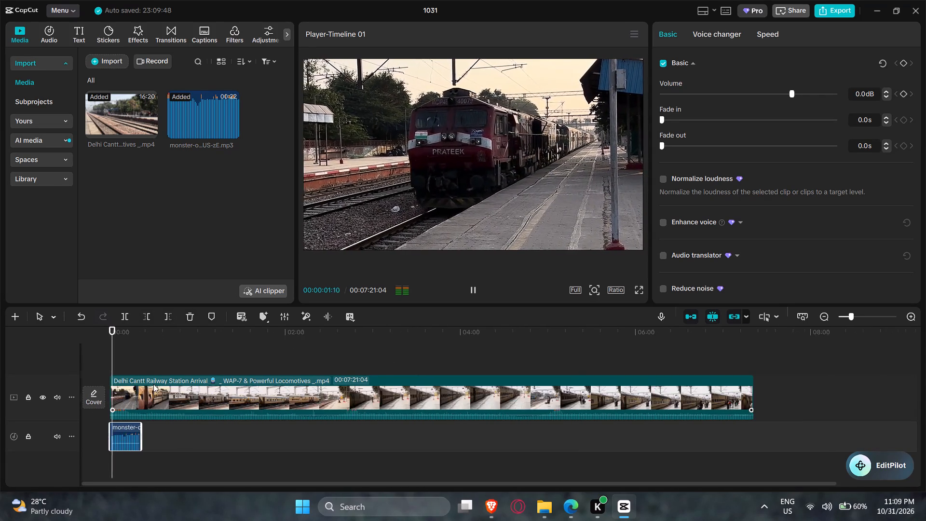
{"action": "scroll", "coordinate": [153, 384], "scroll_direction": "up", "scroll_amount": 7, "text": "ctrl"}
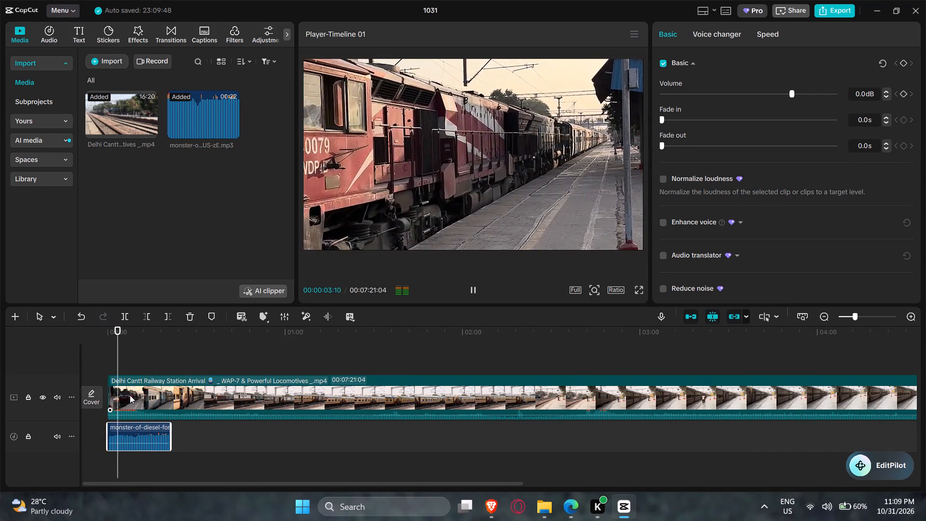
{"action": "left_click", "coordinate": [130, 395]}
{"action": "left_click_drag", "start_coordinate": [107, 391], "coordinate": [81, 391]}
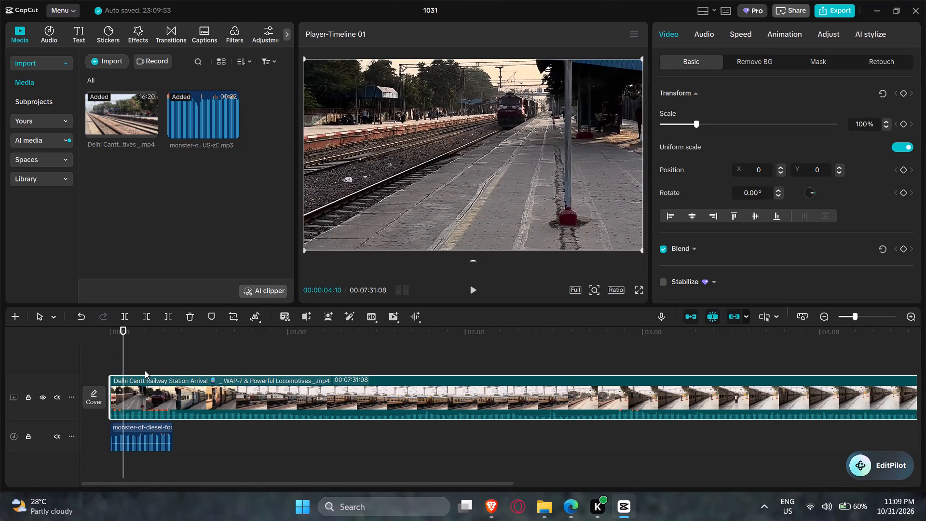
Preview the approach and trim about 2.5 seconds off the video clip's start, leaving it 00:07:28:24 long.
{"action": "key", "text": "space"}
{"action": "scroll", "coordinate": [164, 384], "scroll_direction": "up", "scroll_amount": 6, "text": "ctrl"}
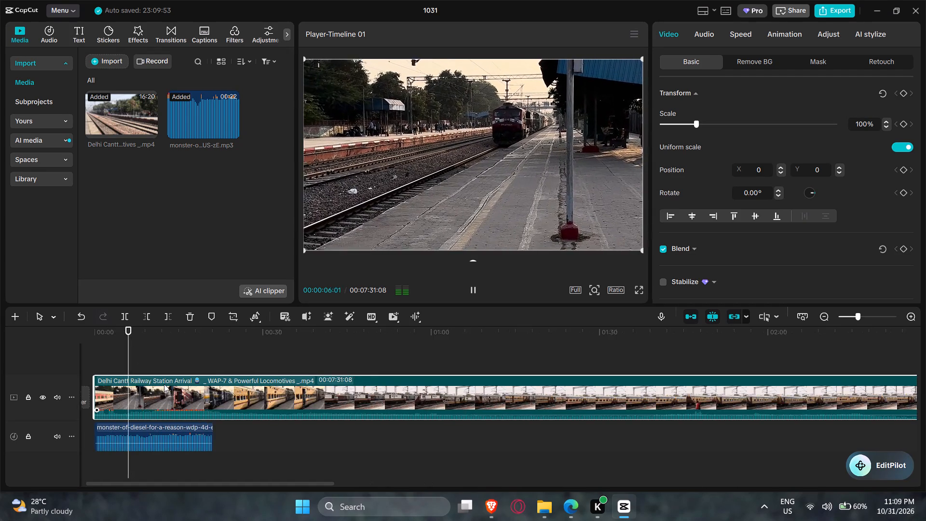
{"action": "scroll", "coordinate": [164, 384], "scroll_direction": "up", "scroll_amount": 5, "text": "ctrl"}
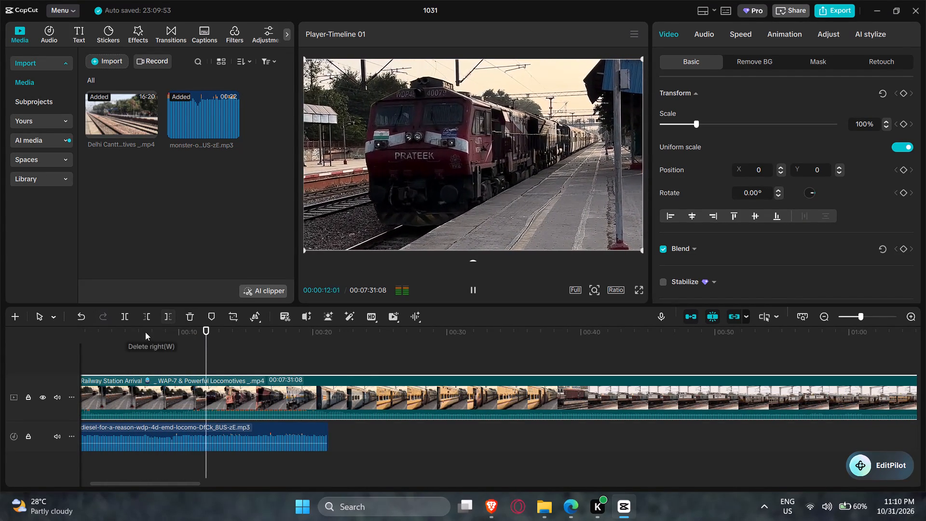
{"action": "scroll", "coordinate": [164, 404], "scroll_direction": "down", "scroll_amount": 5}
{"action": "left_click_drag", "start_coordinate": [111, 391], "coordinate": [123, 393]}
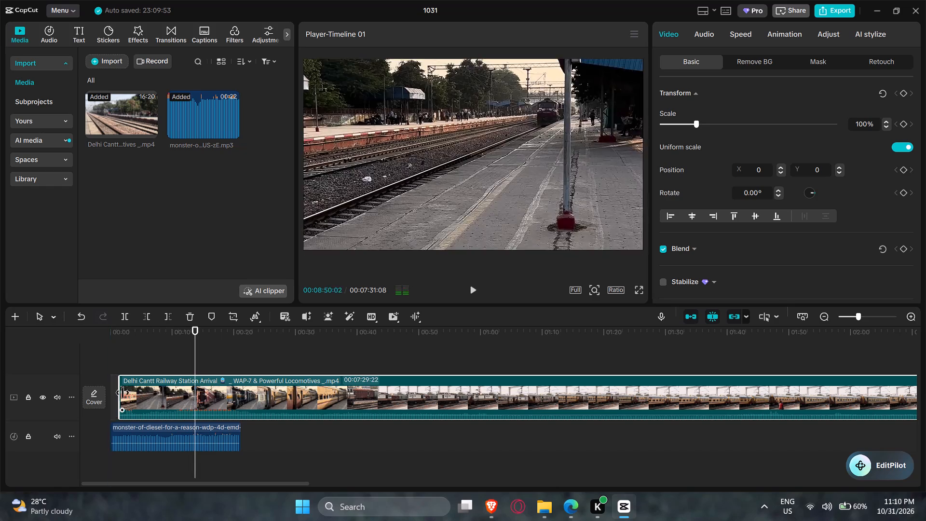
{"action": "left_click_drag", "start_coordinate": [123, 393], "coordinate": [127, 393]}
Replay the opening and trim the video clip's start further, bringing the clip's length to 00:07:23:21.
{"action": "left_click_drag", "start_coordinate": [118, 349], "coordinate": [101, 344]}
{"action": "left_click_drag", "start_coordinate": [112, 330], "coordinate": [108, 330]}
{"action": "key", "text": "space"}
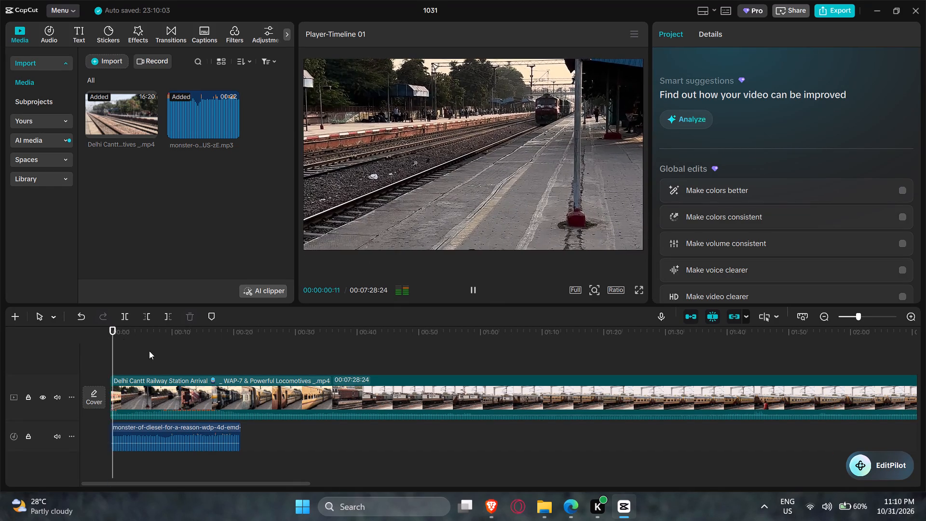
{"action": "scroll", "coordinate": [165, 357], "scroll_direction": "up", "scroll_amount": 5, "text": "ctrl"}
{"action": "left_click", "coordinate": [127, 390]}
{"action": "left_click_drag", "start_coordinate": [103, 391], "coordinate": [118, 393]}
{"action": "left_click_drag", "start_coordinate": [110, 340], "coordinate": [106, 339]}
{"action": "key", "text": "space"}
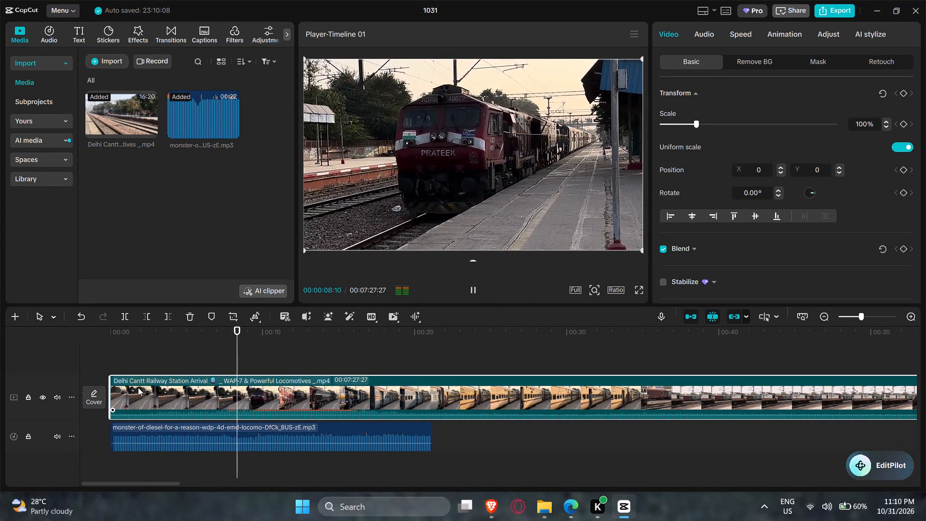
{"action": "left_click_drag", "start_coordinate": [110, 385], "coordinate": [158, 385]}
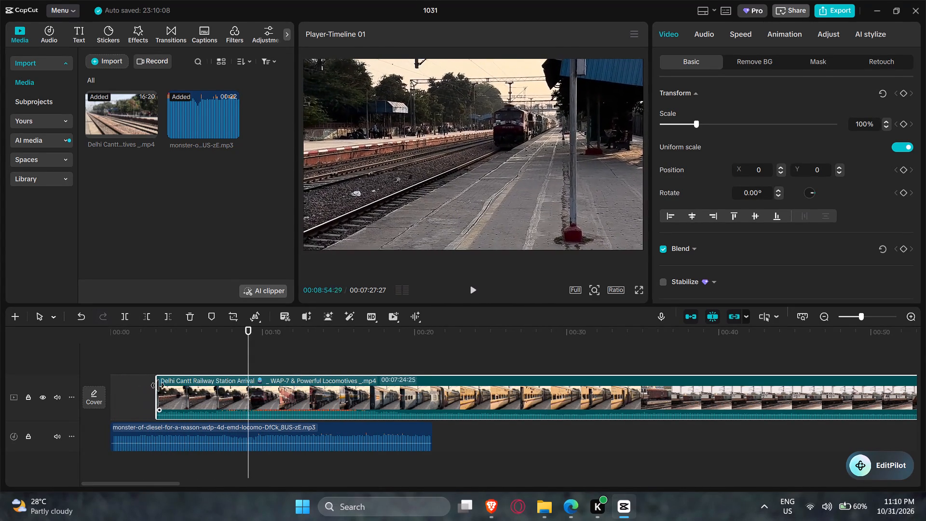
{"action": "left_click_drag", "start_coordinate": [158, 385], "coordinate": [175, 384]}
Preview the edit from the start and remove all video after 00:00:12:17.
{"action": "left_click_drag", "start_coordinate": [128, 337], "coordinate": [115, 333]}
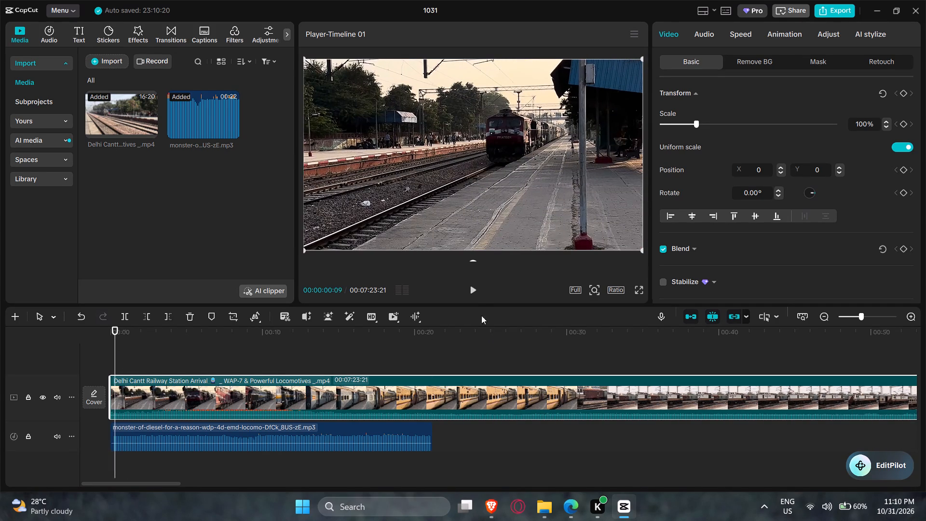
{"action": "left_click", "coordinate": [475, 290]}
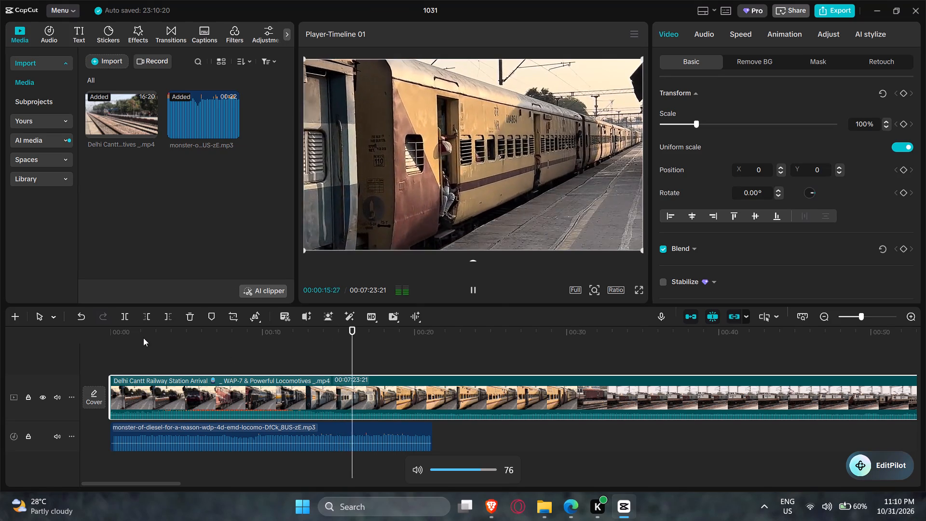
{"action": "left_click_drag", "start_coordinate": [116, 333], "coordinate": [310, 335]}
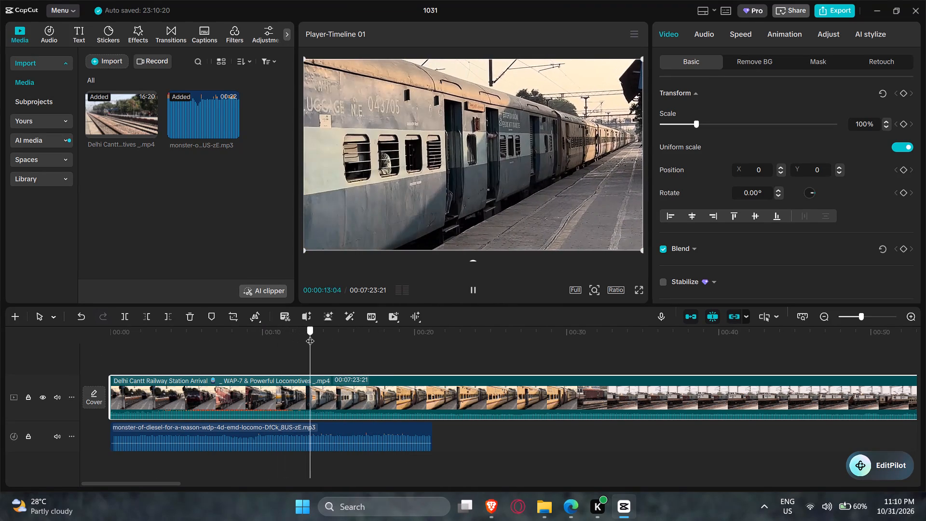
{"action": "left_click_drag", "start_coordinate": [310, 335], "coordinate": [301, 336]}
{"action": "left_click", "coordinate": [163, 315]}
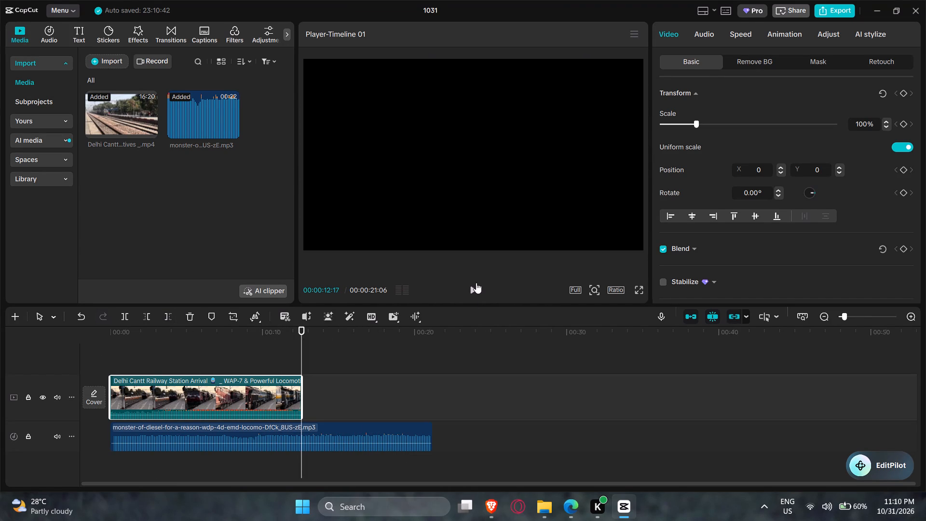
Shorten the monster-of-diesel audio so it ends with the video at 00:00:12:17.
{"action": "left_click", "coordinate": [335, 443]}
{"action": "left_click_drag", "start_coordinate": [436, 428], "coordinate": [303, 413]}
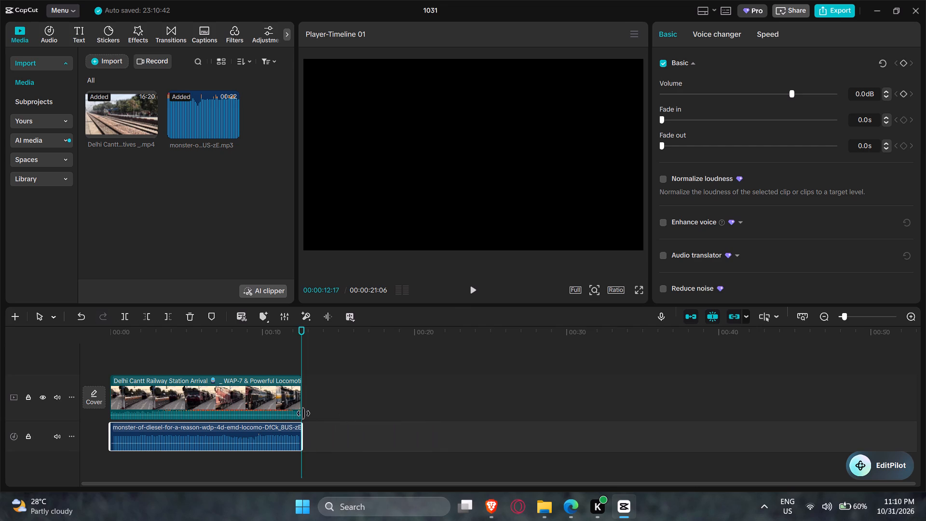
{"action": "left_click_drag", "start_coordinate": [303, 413], "coordinate": [303, 413]}
Play the trimmed edit and set the project's aspect ratio to 16:9.
{"action": "left_click", "coordinate": [474, 288]}
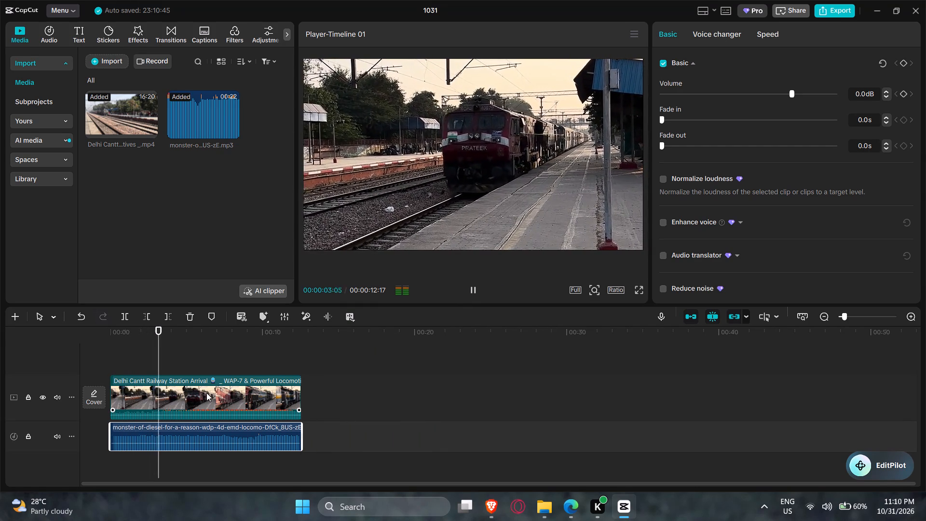
{"action": "left_click", "coordinate": [220, 385]}
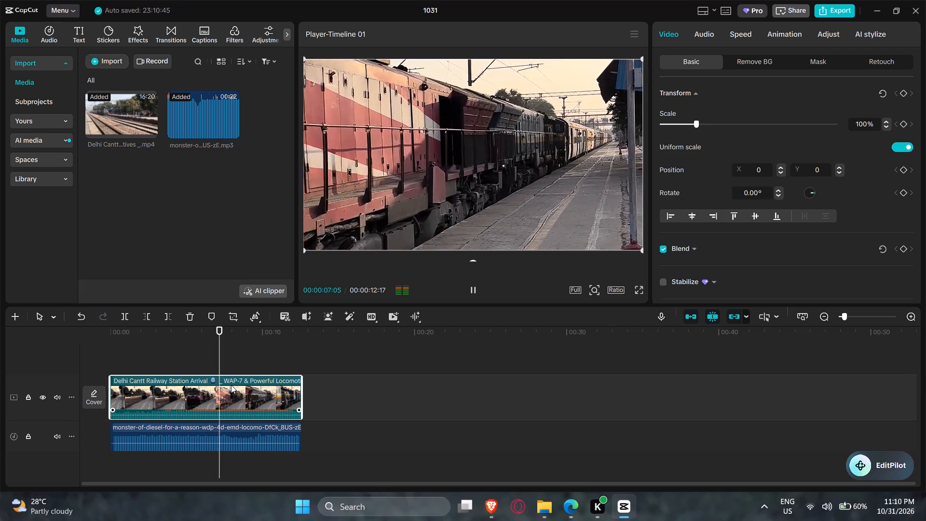
{"action": "left_click", "coordinate": [619, 290]}
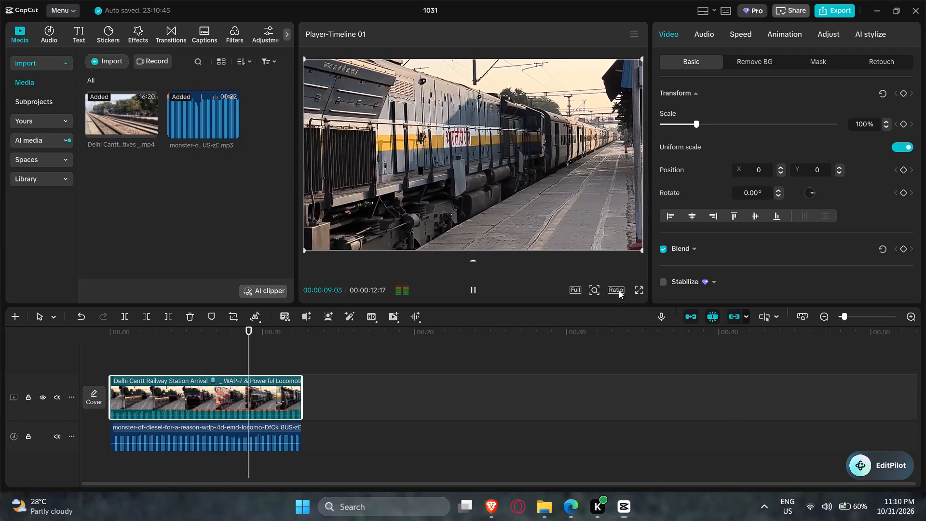
{"action": "left_click", "coordinate": [637, 337]}
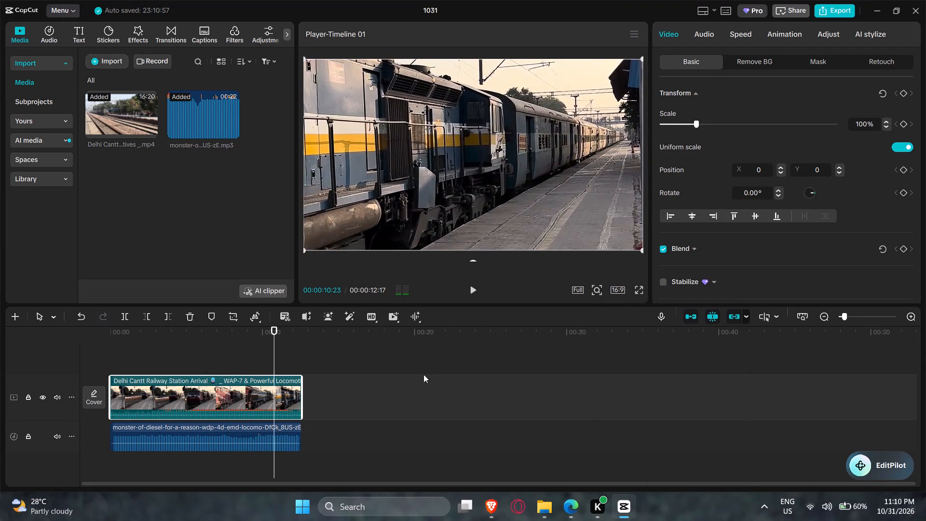
Play back the 16:9 edit with its audio through the ending and again from the start.
{"action": "left_click_drag", "start_coordinate": [236, 384], "coordinate": [250, 384]}
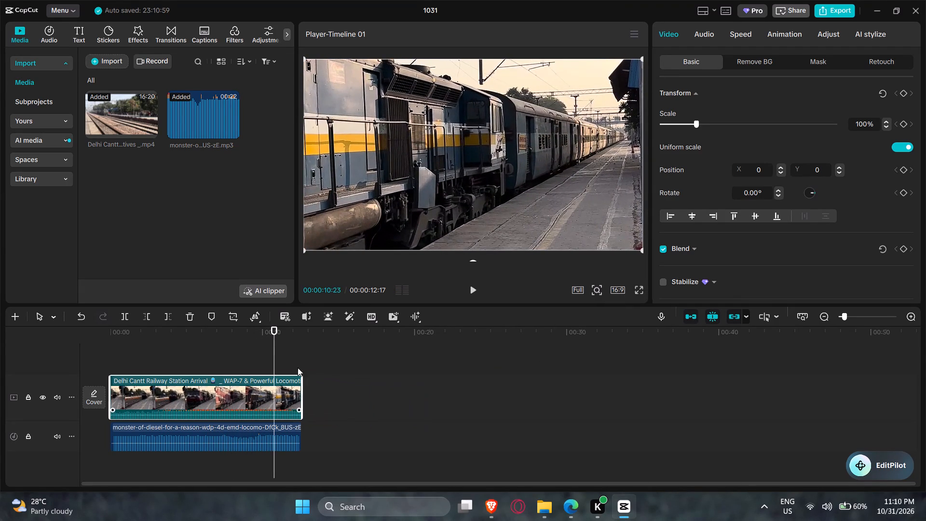
{"action": "left_click", "coordinate": [474, 292]}
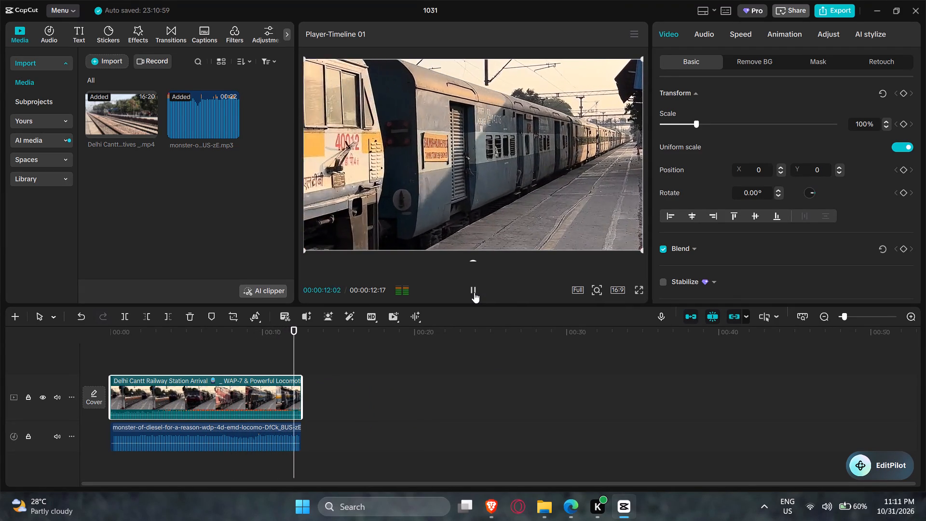
{"action": "left_click", "coordinate": [474, 292]}
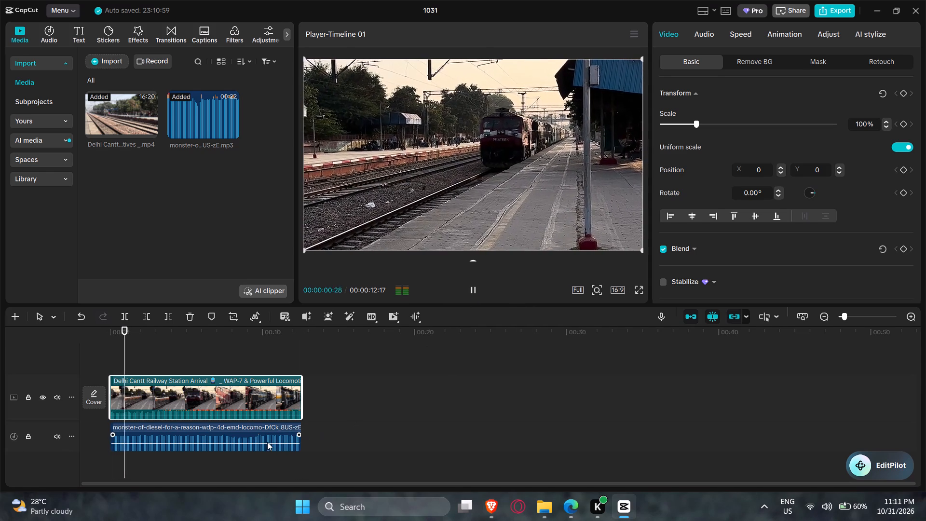
Set the monster-of-diesel audio and the Delhi Cantt video's sound to about 3.7 dB each, and replay the edit from the start.
{"action": "left_click_drag", "start_coordinate": [273, 443], "coordinate": [268, 442]}
{"action": "left_click", "coordinate": [261, 414]}
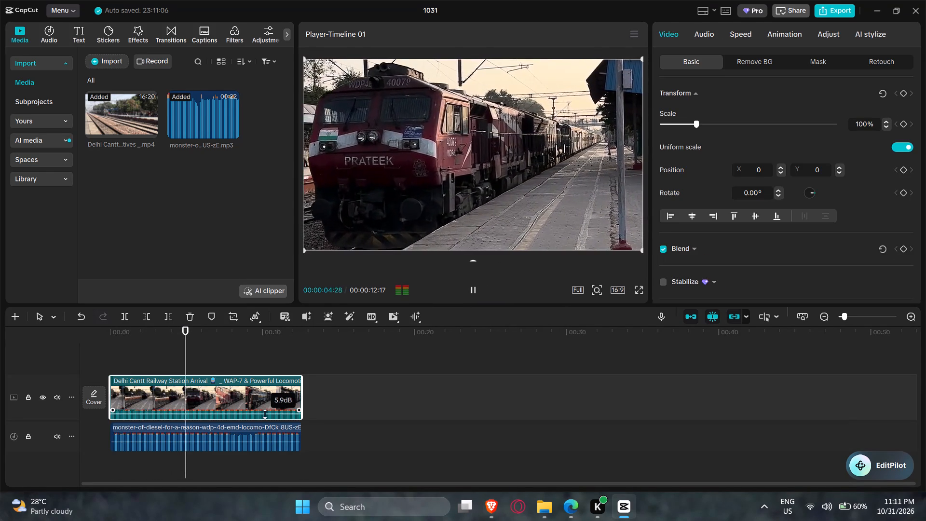
{"action": "left_click_drag", "start_coordinate": [265, 414], "coordinate": [273, 415]}
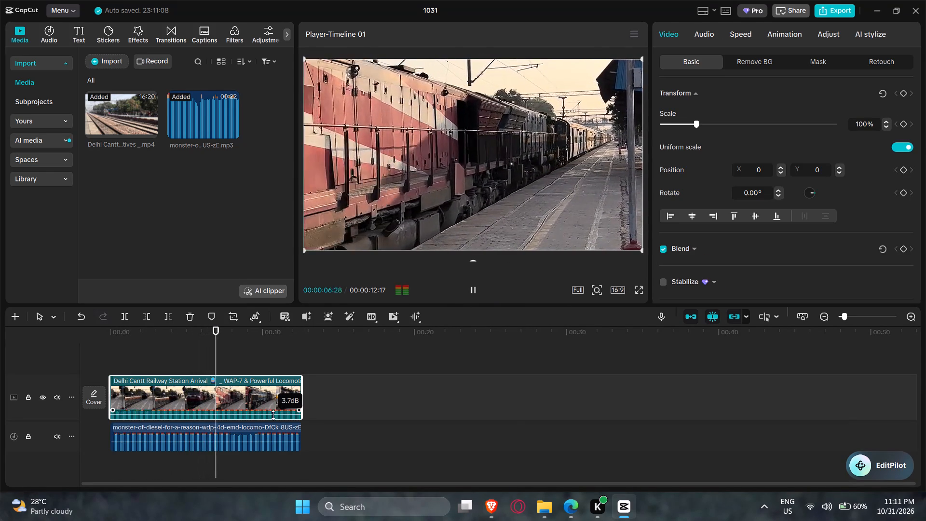
{"action": "left_click_drag", "start_coordinate": [273, 415], "coordinate": [271, 415]}
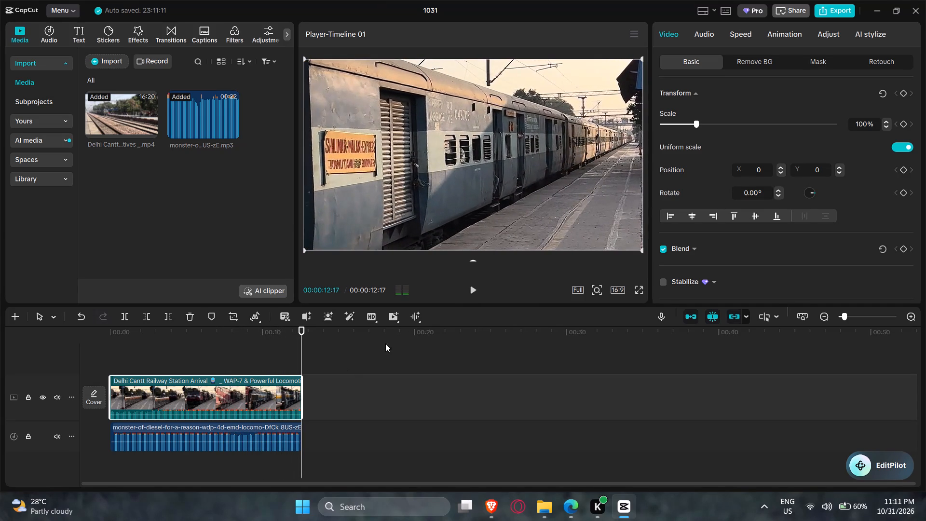
{"action": "left_click", "coordinate": [471, 295]}
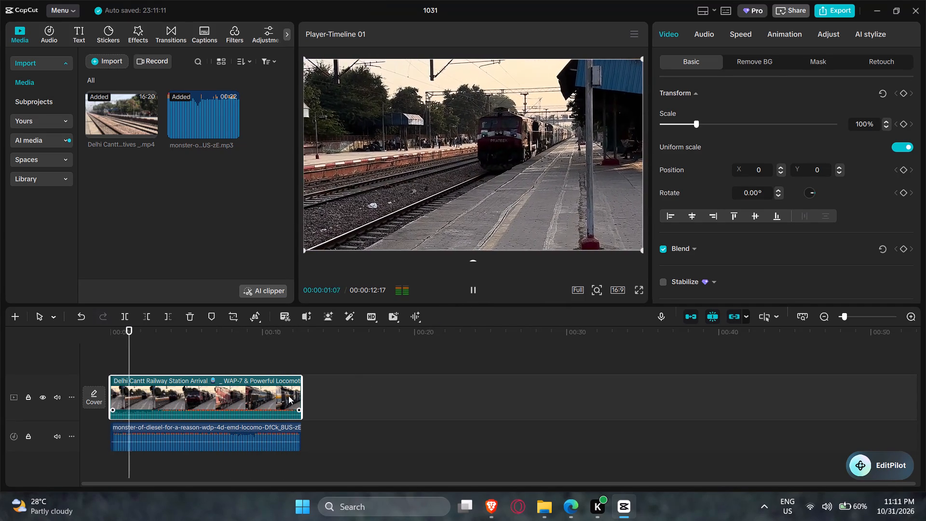
Extend the Delhi Cantt video to 00:00:13:19, lengthen the monster-of-diesel audio to match its end, and resume playback.
{"action": "left_click_drag", "start_coordinate": [303, 389], "coordinate": [316, 390]}
{"action": "left_click", "coordinate": [280, 429]}
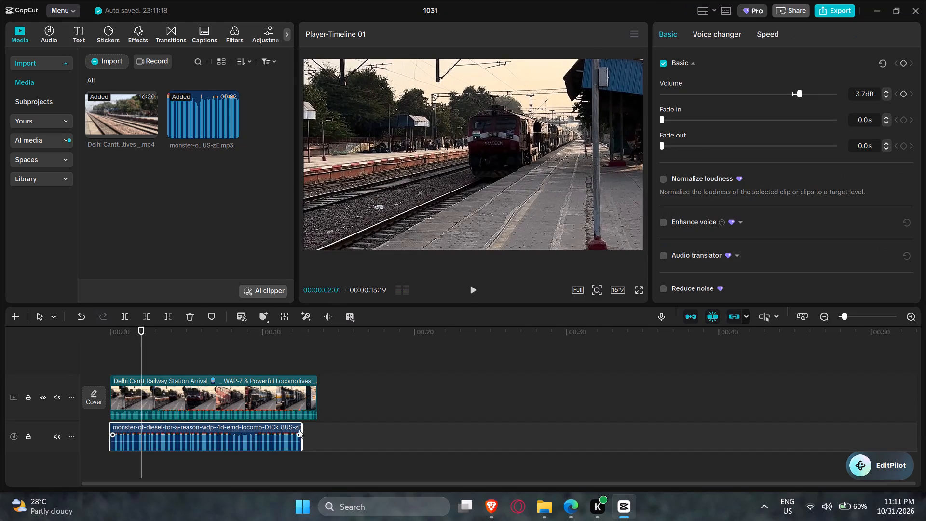
{"action": "left_click_drag", "start_coordinate": [301, 429], "coordinate": [315, 428]}
{"action": "left_click", "coordinate": [476, 282]}
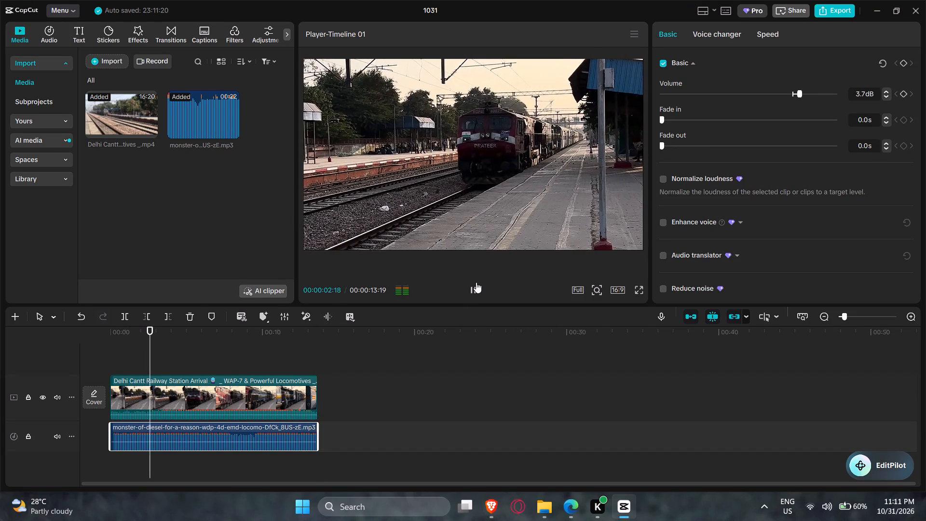